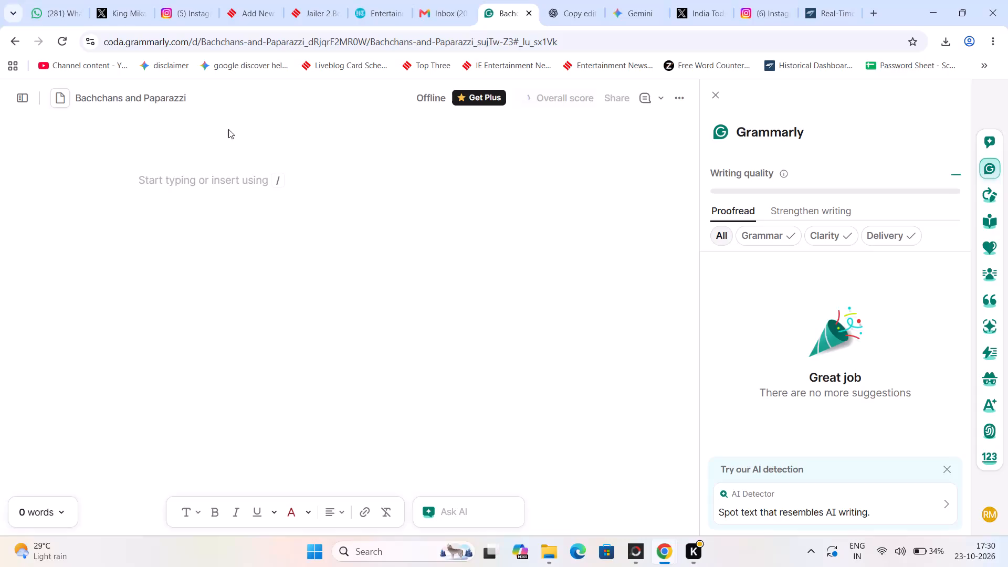
Paste the copied article on Mika Singh and the Daler Mehndi controversy into the empty document body.
right_click(178, 183)
click(228, 328)
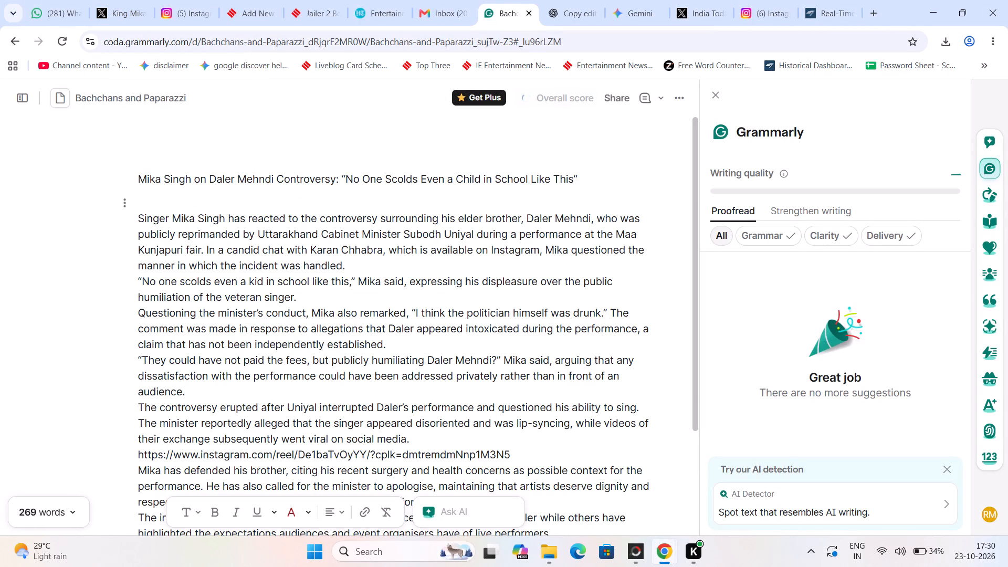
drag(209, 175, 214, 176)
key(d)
In the headline, lowercase the first letter of "controversy" and replace the opening double quotation mark with a single one.
drag(277, 180, 285, 184)
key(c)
drag(344, 184, 338, 180)
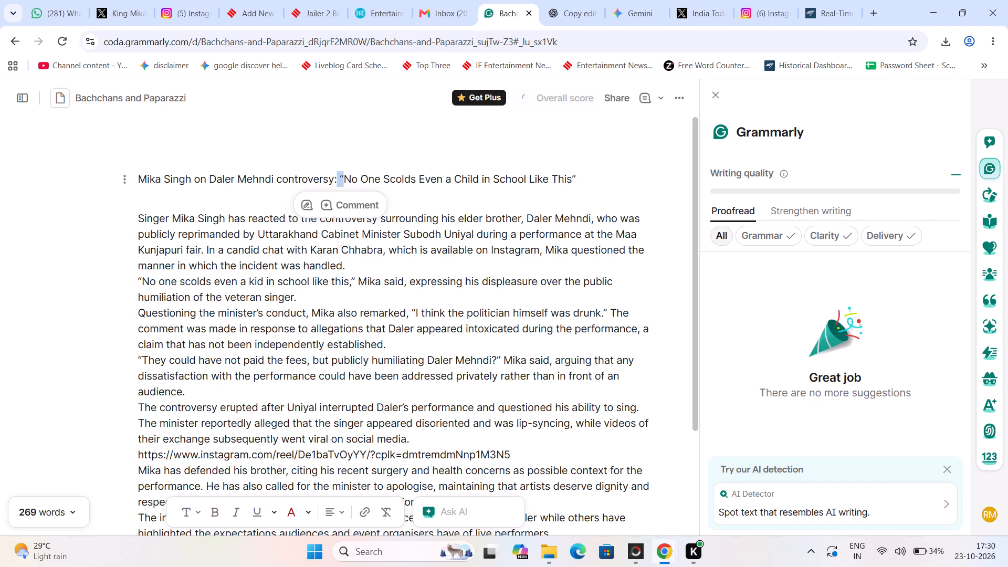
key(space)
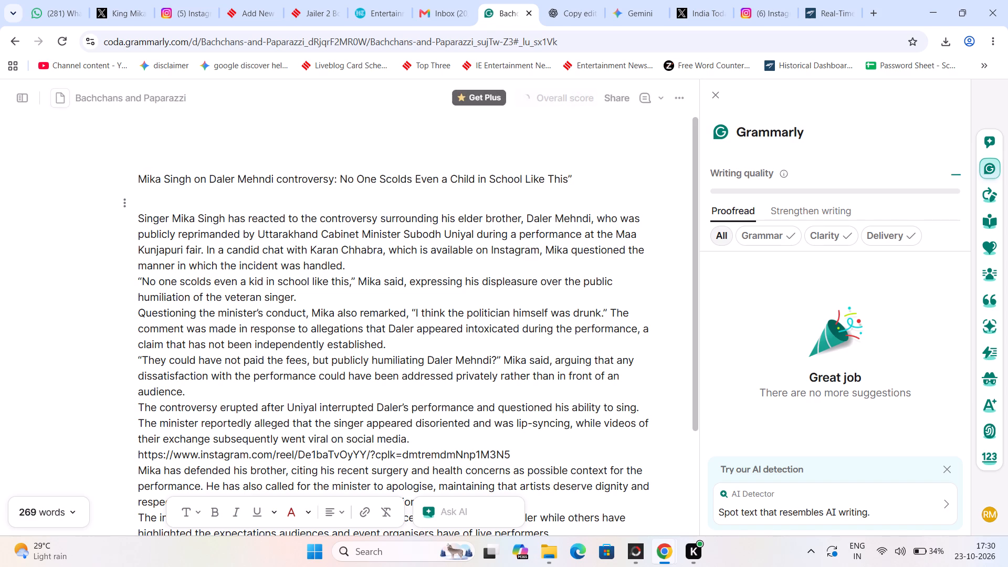
key(apostrophe)
Change the start of the headline's quote to sentence case so it reads "No one scolds even".
key(Right)
key(Right)
key(Right)
key(Right)
key(BackSpace)
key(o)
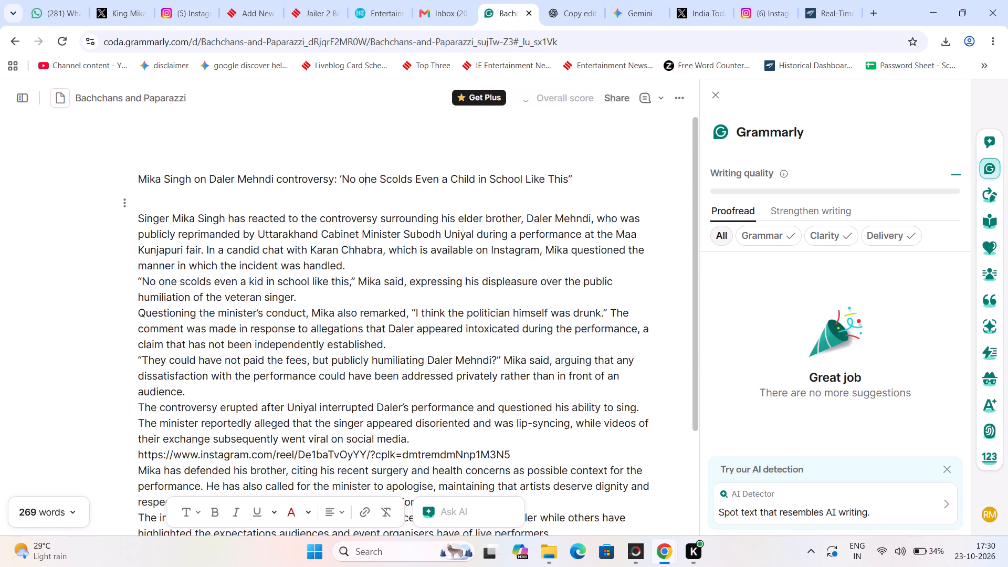
key(Right)
key(Right)
key(Right)
key(Right)
key(BackSpace)
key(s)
key(Right)
key(Right)
key(Right)
key(Right)
key(Right)
key(Right)
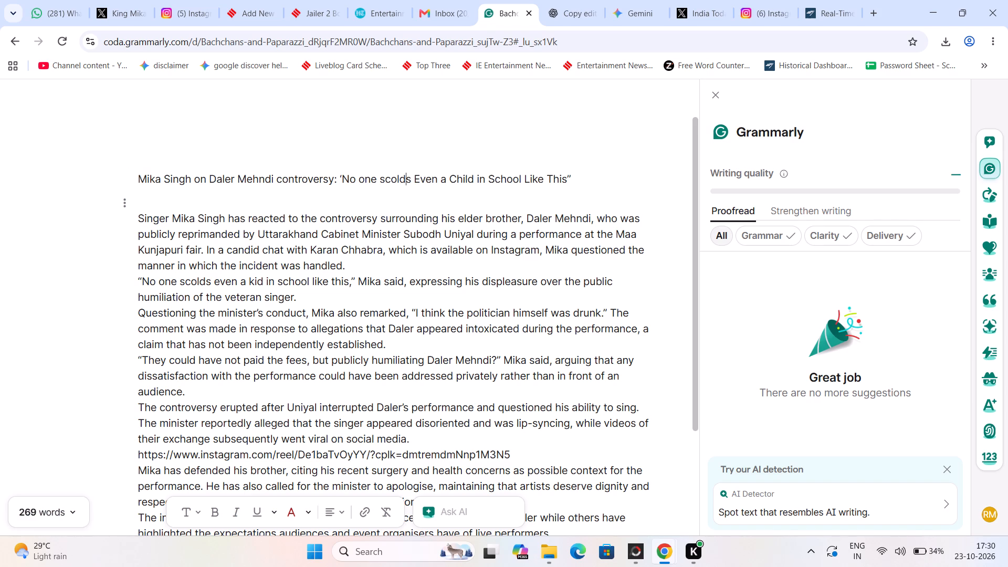
key(Right)
key(BackSpace)
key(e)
Lowercase the initials in the middle of the headline's quote so it reads "a child in school".
key(Right)
key(Right)
key(Right)
key(Right)
key(Right)
key(Right)
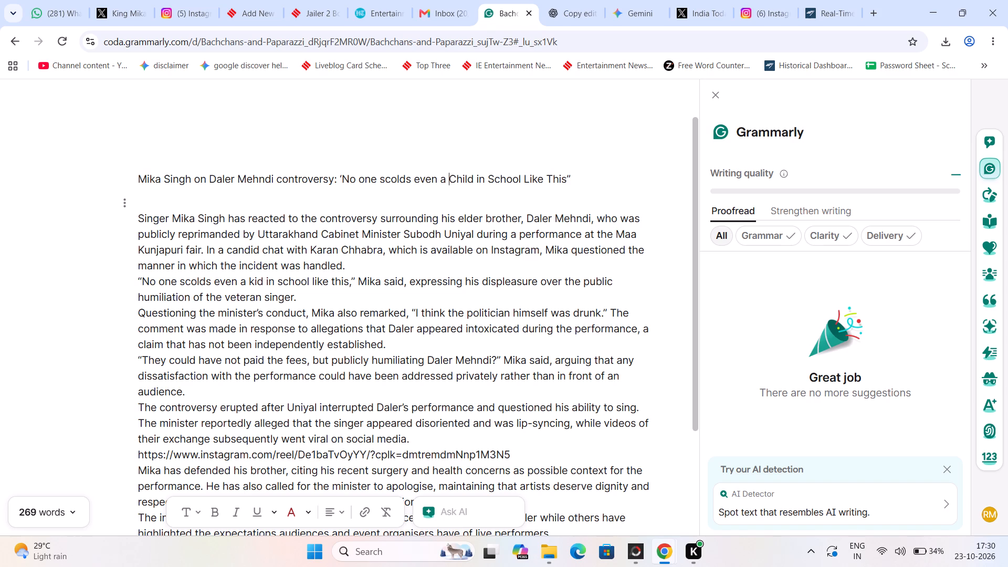
key(Right)
key(BackSpace)
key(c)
key(Right)
key(Right)
key(Right)
key(Right)
key(Right)
key(Right)
key(Right)
key(Right)
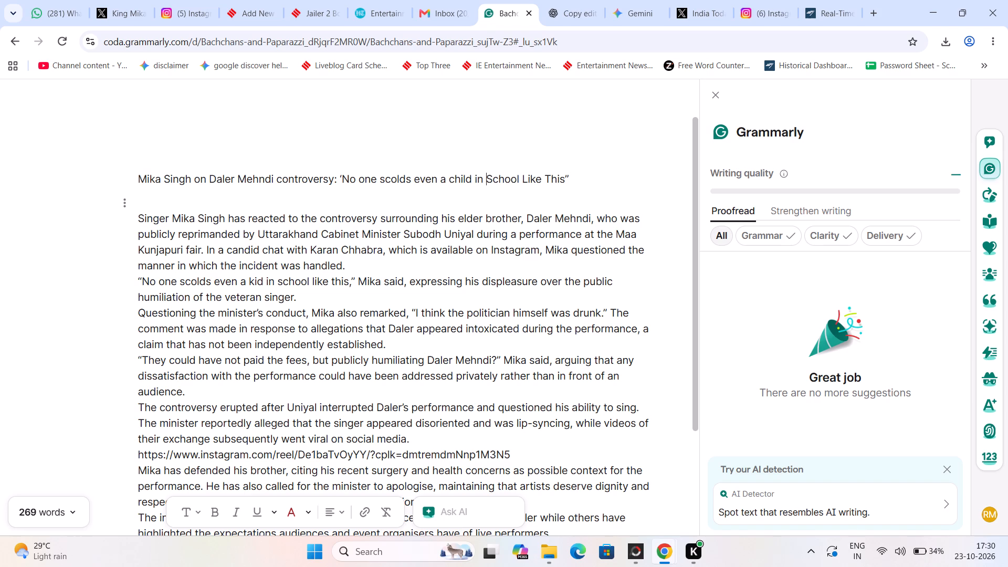
key(Right)
key(BackSpace)
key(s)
Lowercase the initials of the headline's last two words so they read "like this".
key(Right)
key(Right)
key(Right)
key(Right)
key(Right)
key(Right)
key(Right)
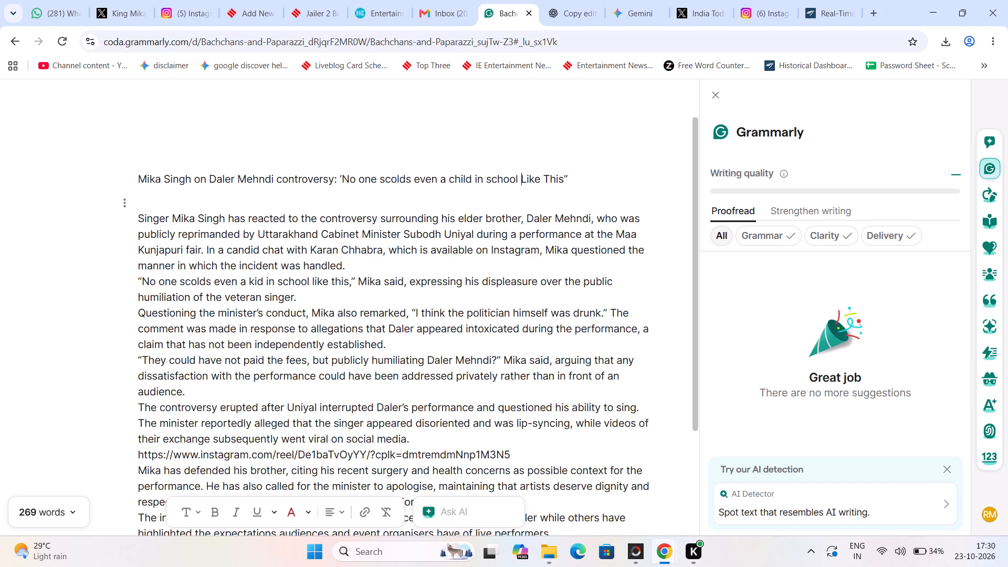
key(BackSpace)
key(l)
key(Right)
key(Right)
key(Right)
key(Right)
key(Right)
key(BackSpace)
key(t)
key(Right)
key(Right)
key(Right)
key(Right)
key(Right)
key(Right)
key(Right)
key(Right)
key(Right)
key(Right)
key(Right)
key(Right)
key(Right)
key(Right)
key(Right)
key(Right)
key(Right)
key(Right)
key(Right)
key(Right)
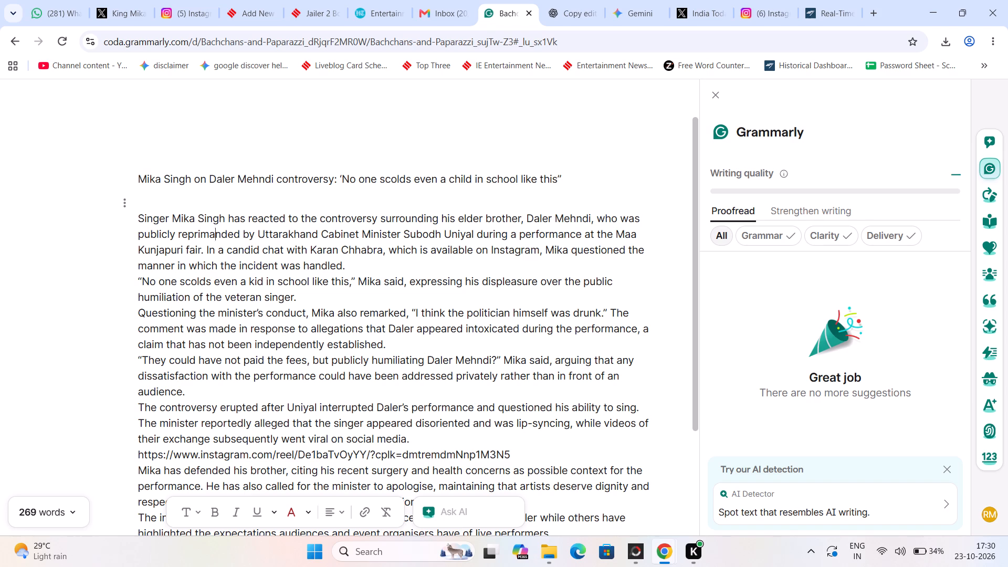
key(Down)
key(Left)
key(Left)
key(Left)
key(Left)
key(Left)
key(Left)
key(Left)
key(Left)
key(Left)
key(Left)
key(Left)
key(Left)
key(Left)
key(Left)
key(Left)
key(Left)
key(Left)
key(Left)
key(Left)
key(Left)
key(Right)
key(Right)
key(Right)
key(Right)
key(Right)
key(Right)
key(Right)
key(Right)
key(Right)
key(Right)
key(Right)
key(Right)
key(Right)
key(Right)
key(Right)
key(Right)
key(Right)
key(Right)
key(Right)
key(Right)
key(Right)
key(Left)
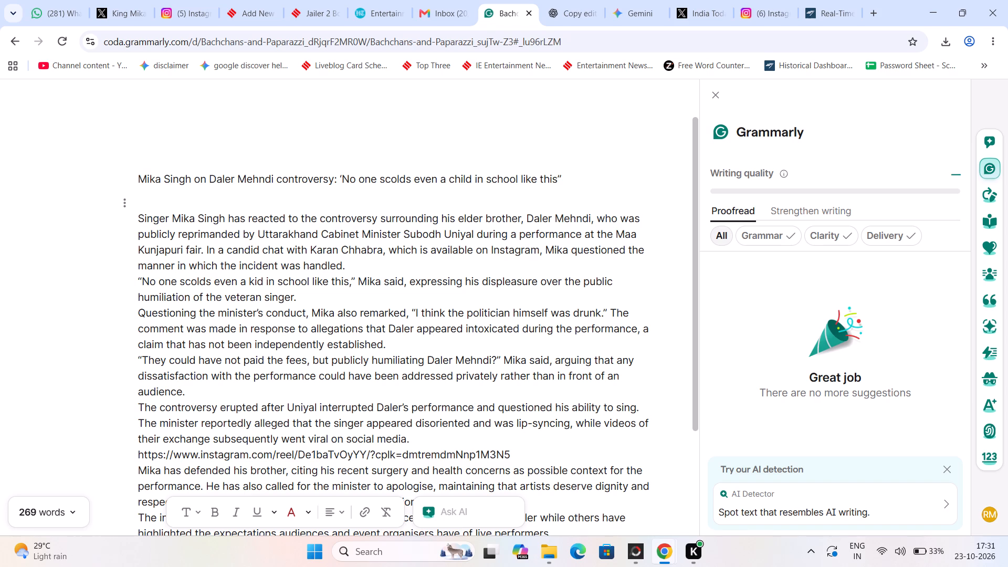
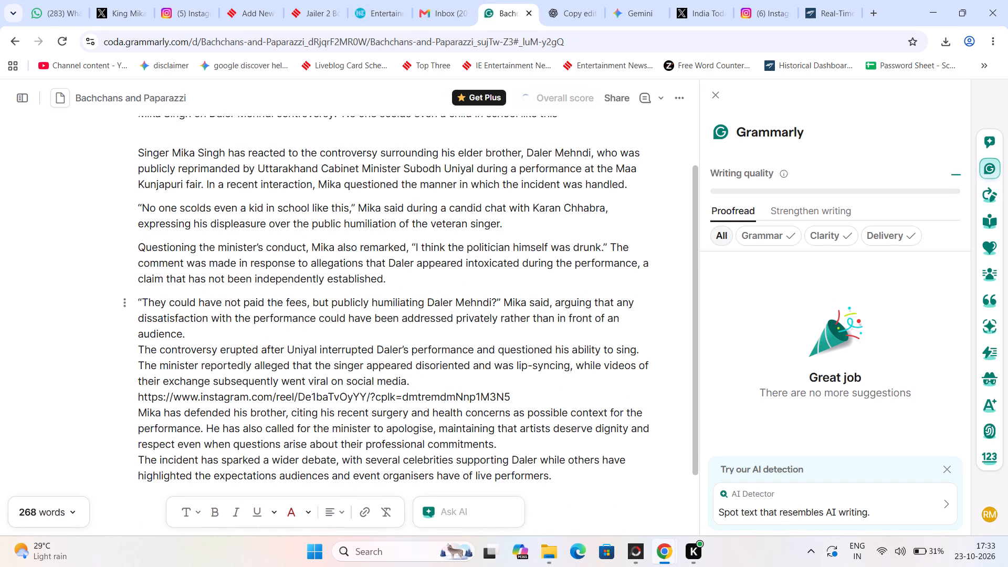
Replace the line break after "in front of an audience." with a paragraph break, so "The controversy erupted" starts its own paragraph.
click(564, 337)
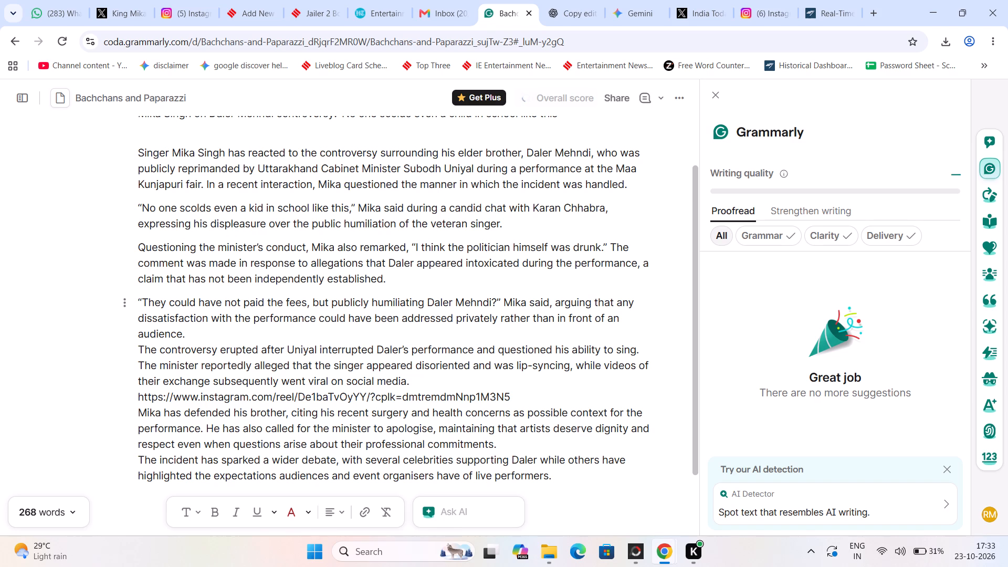
key(Delete)
key(Return)
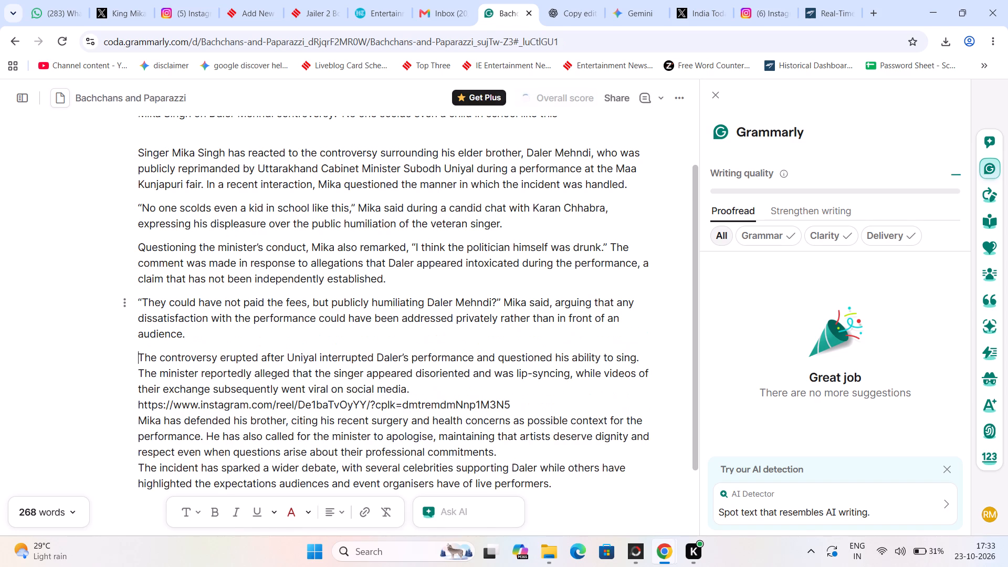
Copy "Subodh" from the opening paragraph and insert it before "Uniyal" in the paragraph starting "The controversy erupted after".
scroll(565, 330, up, 2)
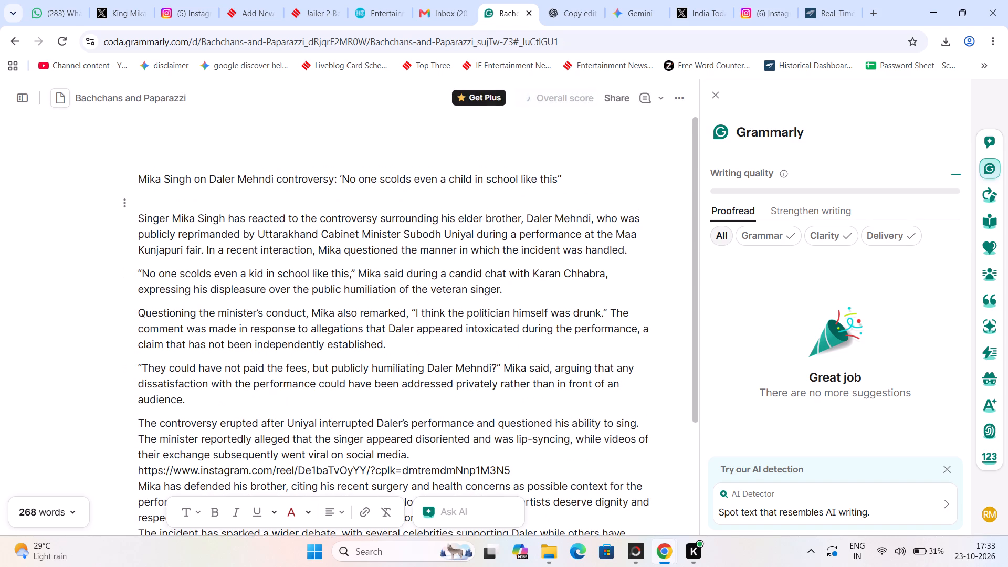
drag(400, 238, 440, 236)
key(ctrl+c)
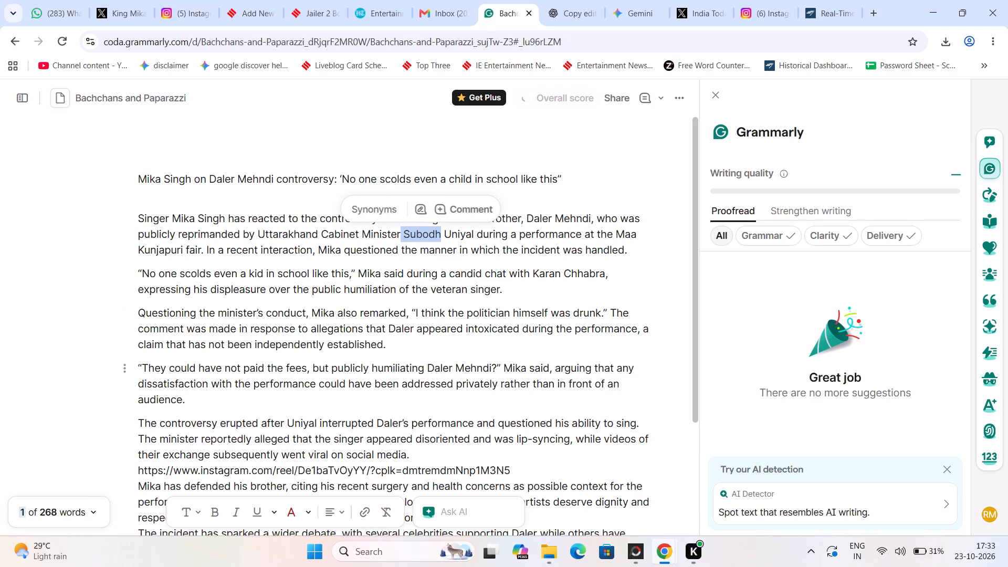
click(291, 424)
click(288, 423)
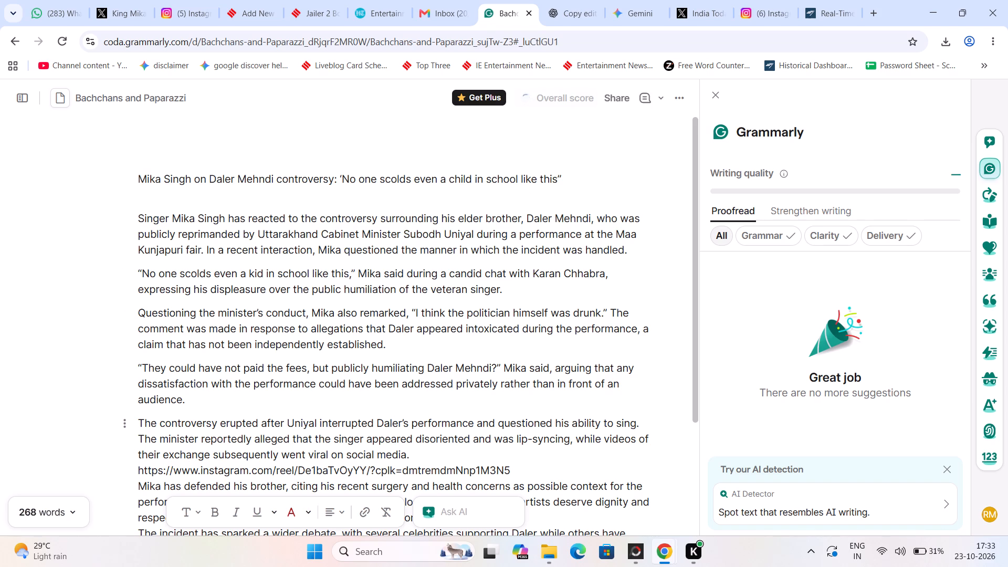
key(ctrl+v)
key(space)
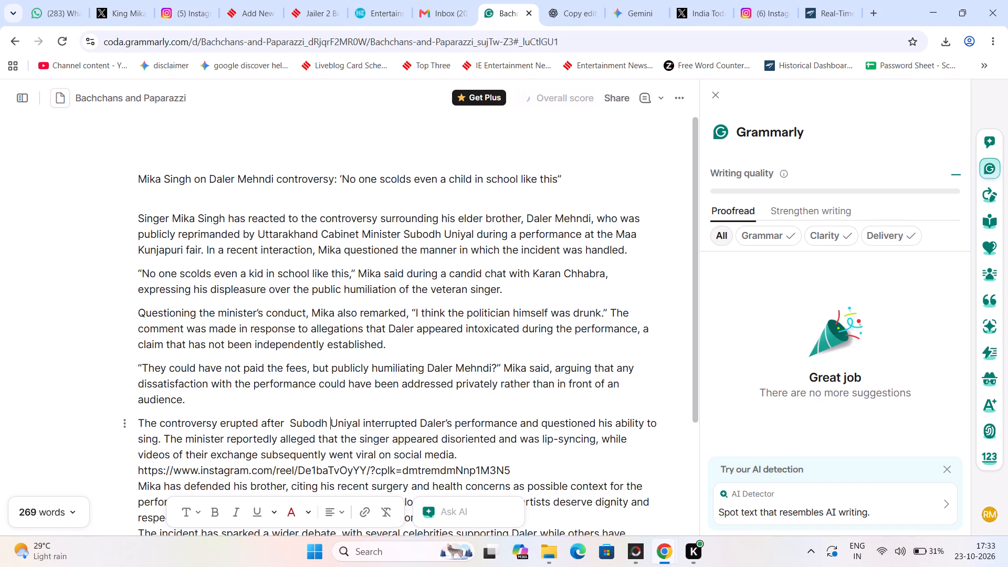
Insert "Mehndi" after "Daler" in the sentence about Subodh Uniyal interrupting the performance, so it reads "Daler Mehndi's performance".
click(445, 424)
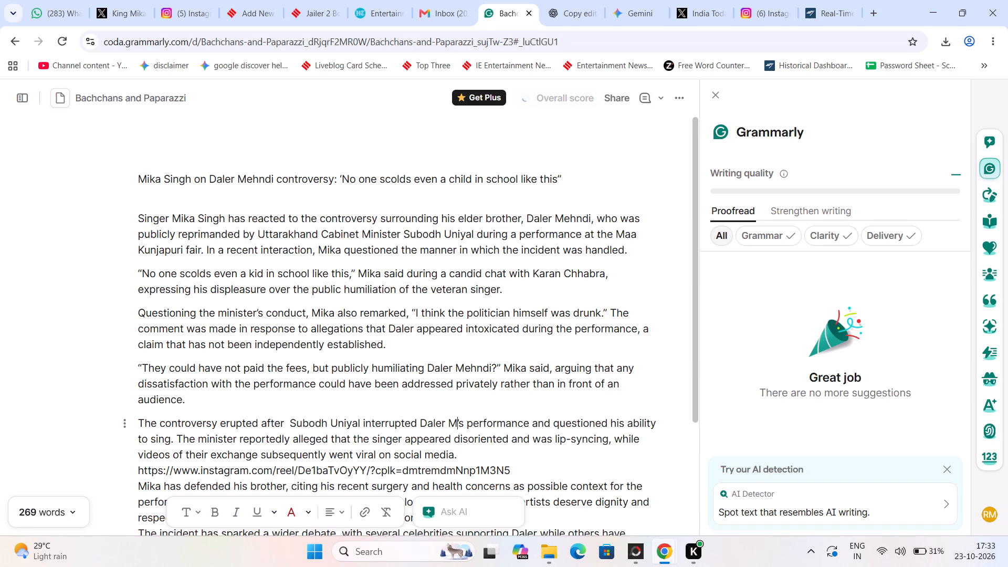
Replace the line break after "went viral on social media." with a paragraph break.
key(Right)
key(Right)
key(Right)
key(Right)
key(Right)
key(Right)
key(Right)
key(Right)
key(Right)
key(Right)
key(Right)
key(Right)
key(Right)
key(Right)
key(Right)
key(Right)
key(Right)
key(Right)
key(Right)
key(Right)
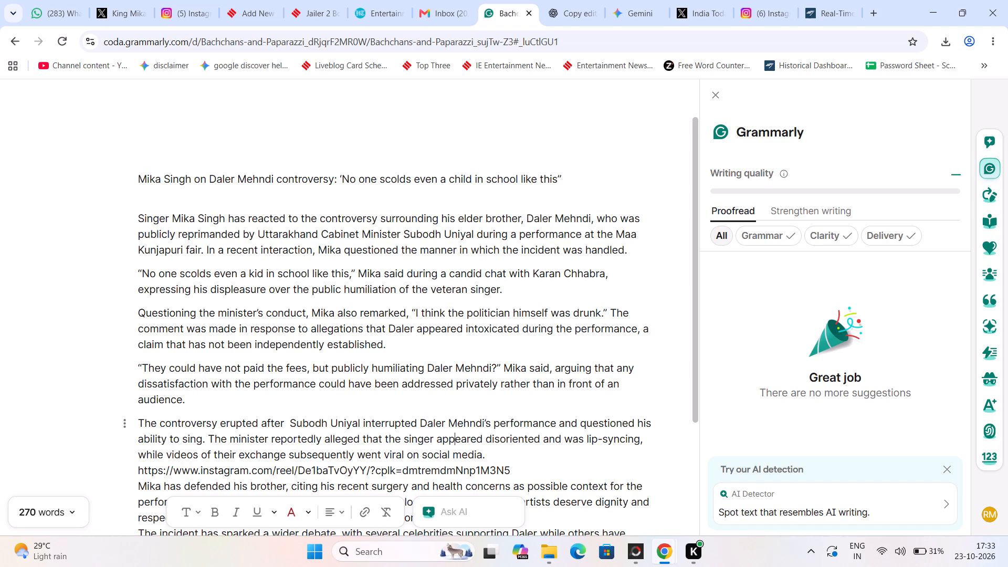
key(Down)
key(Delete)
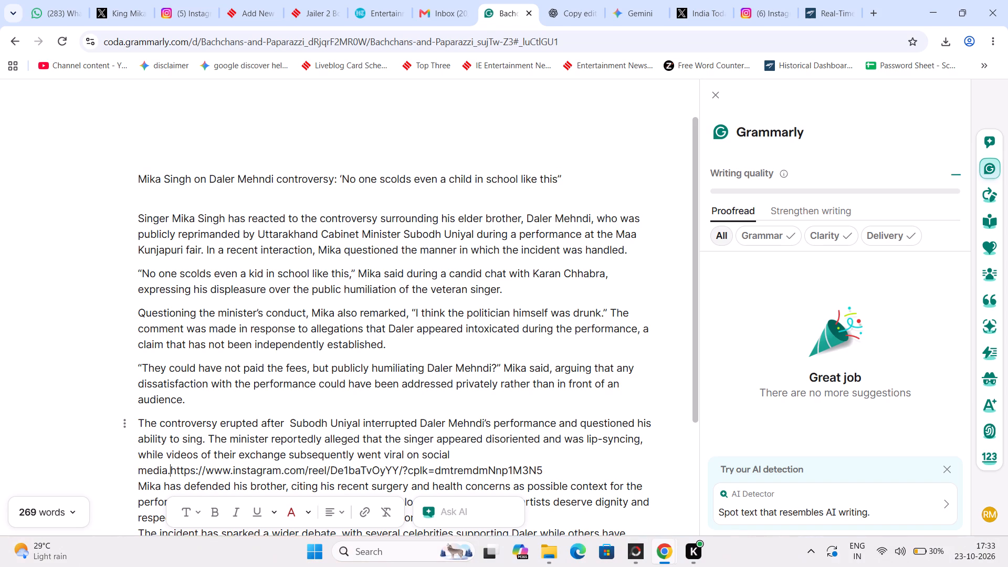
key(Return)
Delete the Instagram reel link and its leftover empty line above the paragraph starting "Mika has defended his brother".
scroll(489, 444, down, 2)
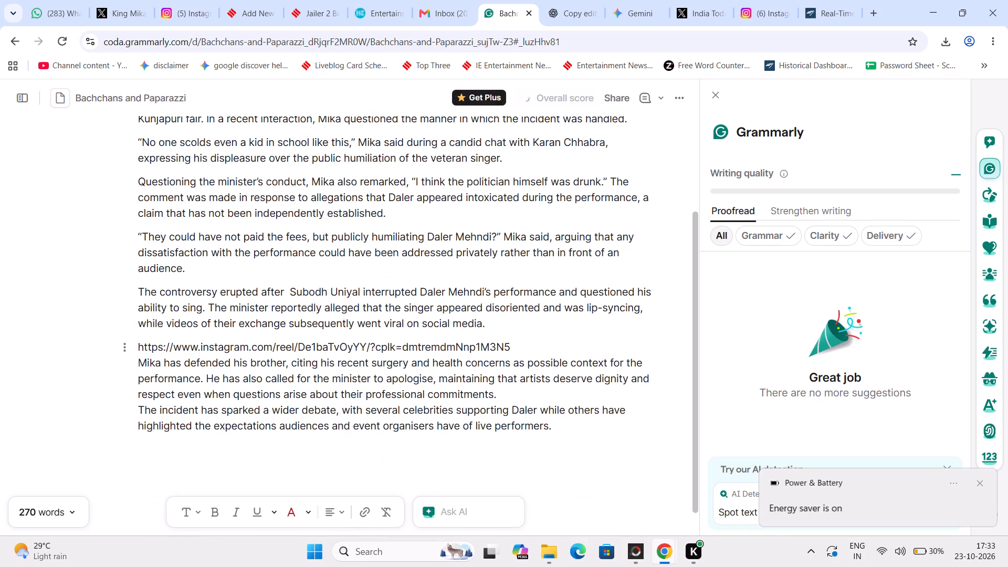
drag(524, 339, 132, 345)
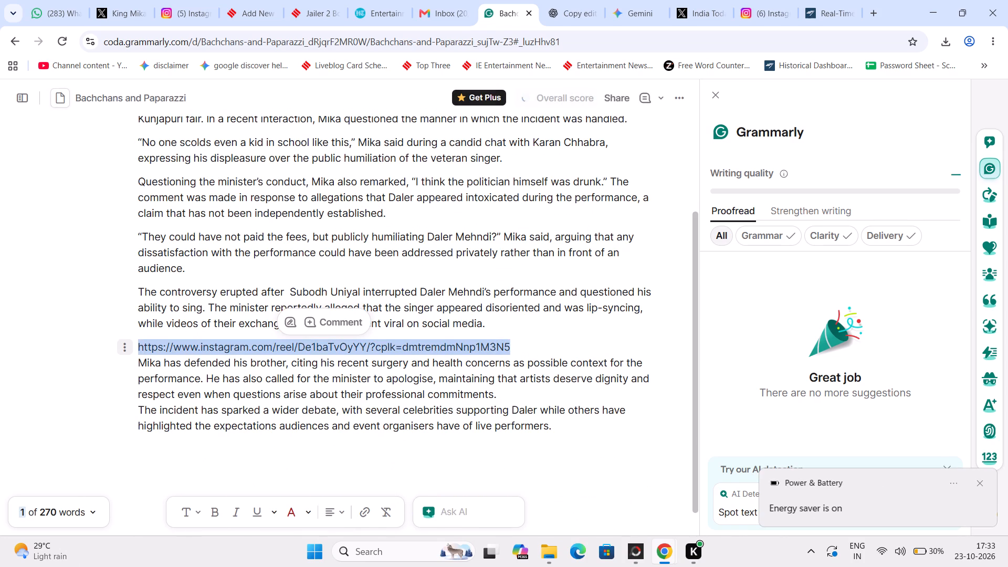
key(BackSpace)
key(BackSpace)
Insert "Singh" after "Mika" at the start of the paragraph beginning "Mika has defended his brother".
key(Right)
key(Right)
key(Right)
key(Right)
key(Right)
key(Right)
key(Right)
key(Right)
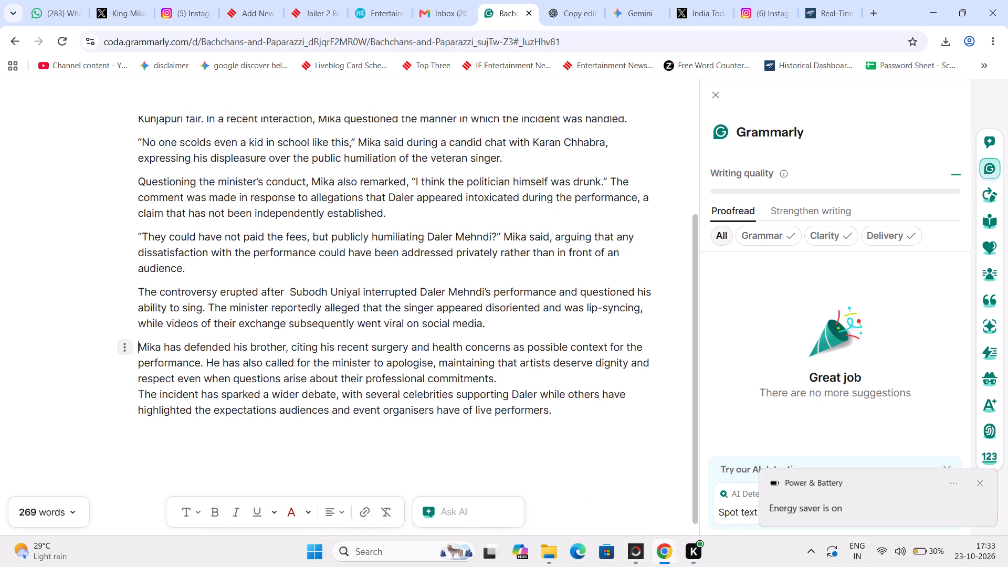
key(Left)
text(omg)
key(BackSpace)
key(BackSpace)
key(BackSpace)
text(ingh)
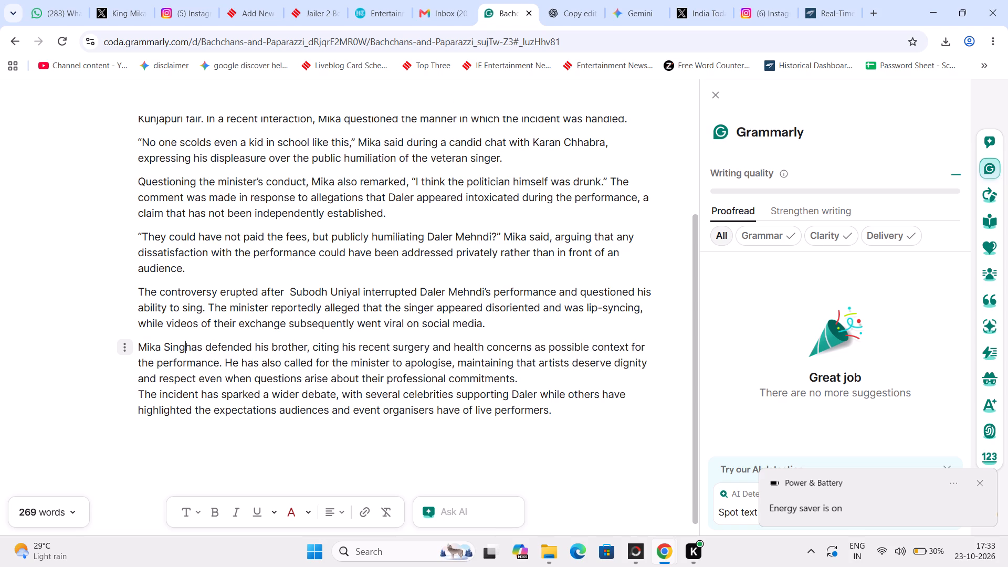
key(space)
Replace "context" with "reasons" in the sentence about Mika's brother's surgery, so it reads "as possible reasons for the performance".
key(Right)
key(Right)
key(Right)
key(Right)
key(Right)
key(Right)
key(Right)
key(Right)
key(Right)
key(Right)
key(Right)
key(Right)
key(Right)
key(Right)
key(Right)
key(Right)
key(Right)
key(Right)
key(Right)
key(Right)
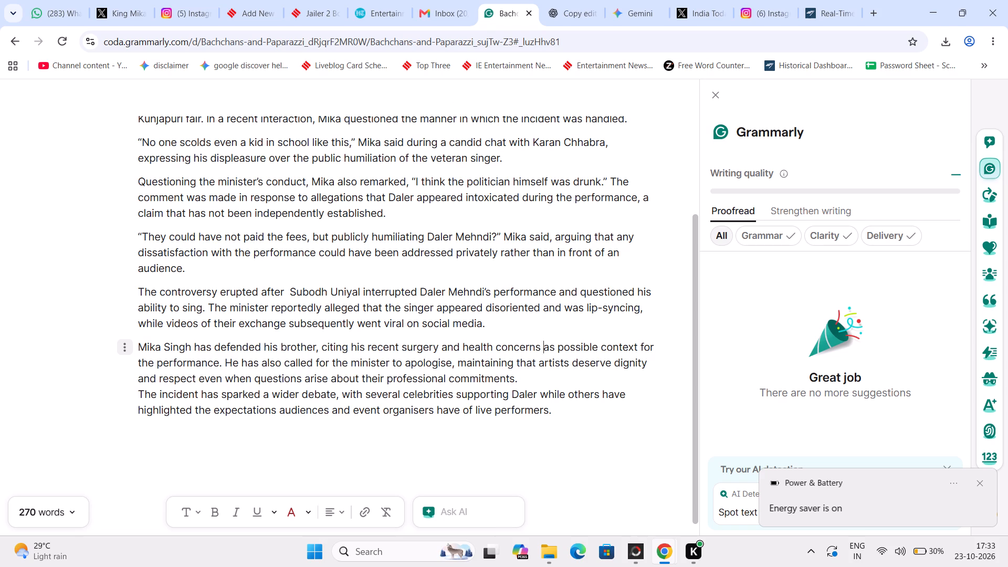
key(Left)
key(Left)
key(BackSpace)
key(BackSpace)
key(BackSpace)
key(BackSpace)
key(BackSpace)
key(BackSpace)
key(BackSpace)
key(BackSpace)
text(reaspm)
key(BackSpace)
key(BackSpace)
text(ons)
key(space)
Change "artists" to "artistes" in the sentence about deserving dignity and respect.
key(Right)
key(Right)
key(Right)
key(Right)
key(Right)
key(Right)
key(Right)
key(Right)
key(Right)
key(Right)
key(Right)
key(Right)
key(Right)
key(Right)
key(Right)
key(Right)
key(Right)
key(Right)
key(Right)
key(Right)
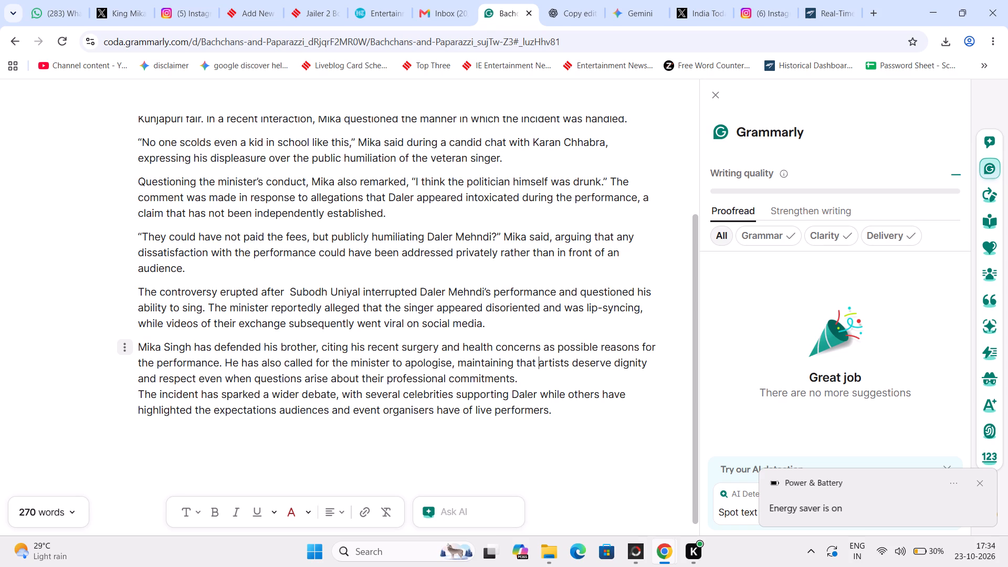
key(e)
Replace the line break after "professional commitments." with a paragraph break, so "The incident has sparked" starts its own paragraph.
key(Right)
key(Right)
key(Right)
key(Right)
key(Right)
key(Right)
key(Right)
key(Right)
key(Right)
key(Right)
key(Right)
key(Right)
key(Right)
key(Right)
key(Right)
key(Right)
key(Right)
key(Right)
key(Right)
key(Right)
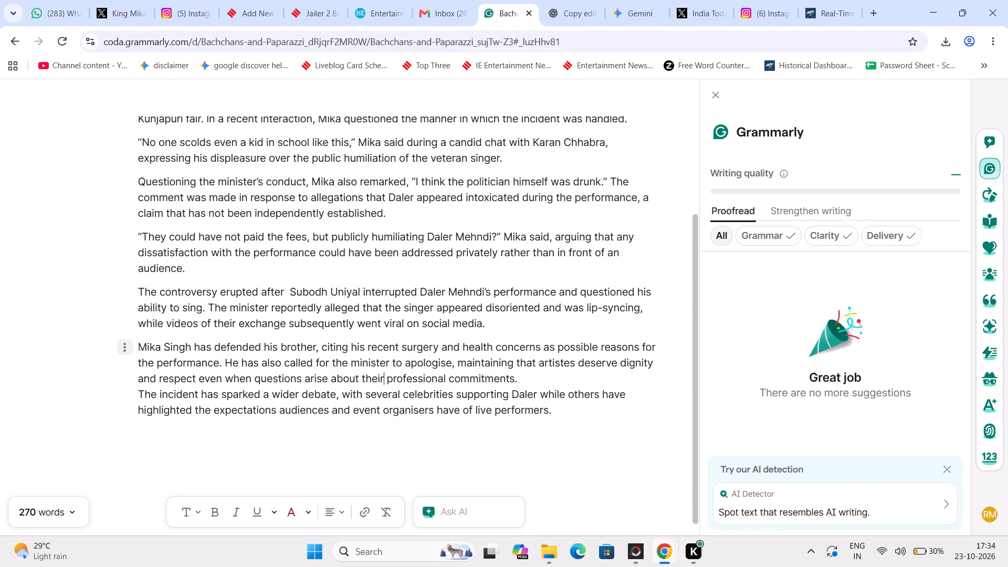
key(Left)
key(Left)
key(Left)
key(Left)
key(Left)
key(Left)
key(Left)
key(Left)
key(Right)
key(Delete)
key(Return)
Expand the name "Daler" in the closing paragraph's phrase "several celebrities supporting Daler".
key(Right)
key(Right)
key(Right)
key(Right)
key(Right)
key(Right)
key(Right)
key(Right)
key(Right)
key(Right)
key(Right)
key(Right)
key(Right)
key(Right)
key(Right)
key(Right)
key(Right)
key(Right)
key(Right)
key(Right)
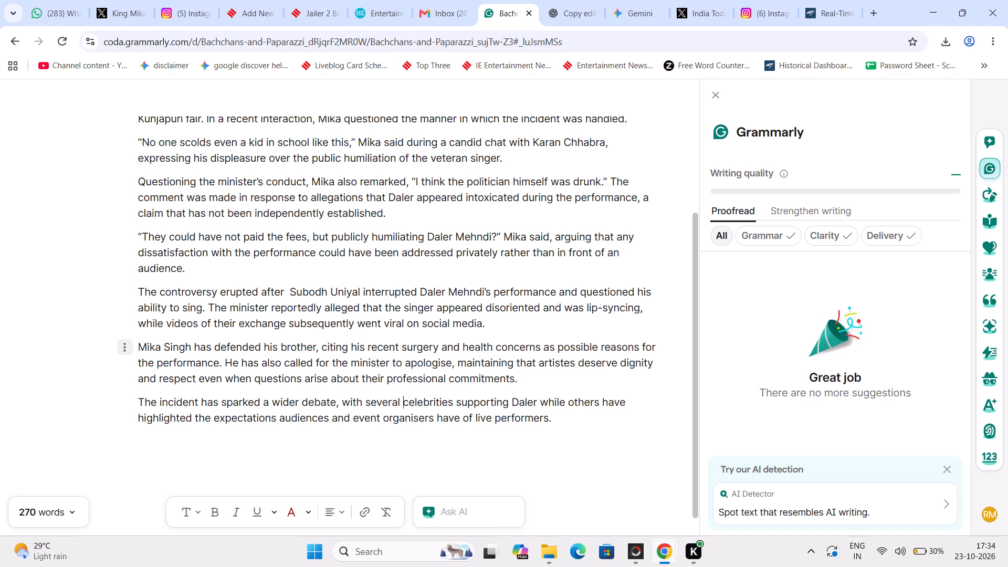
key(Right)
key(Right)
Add the surname "Mehndi" after "Daler" in the final paragraph about celebrities supporting him.
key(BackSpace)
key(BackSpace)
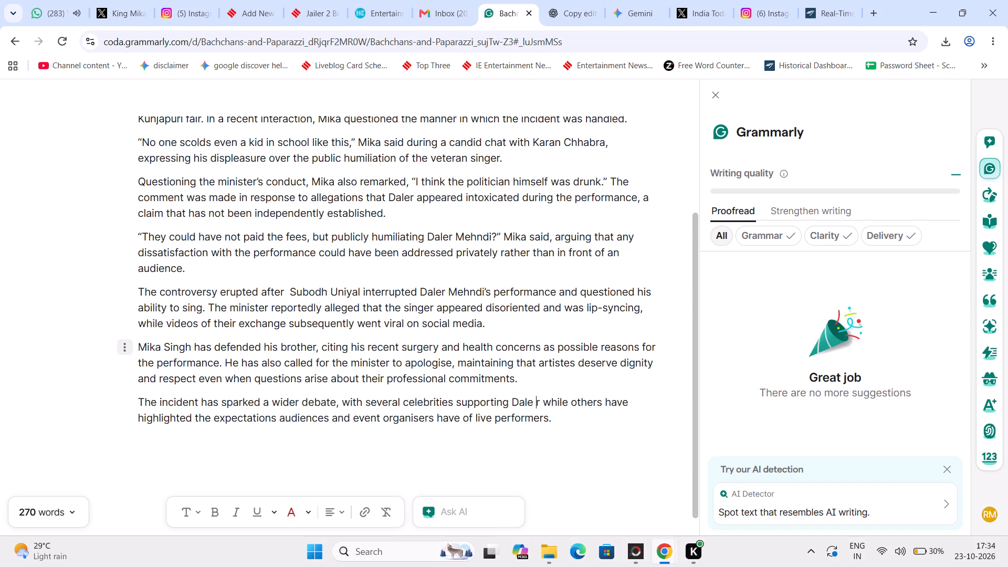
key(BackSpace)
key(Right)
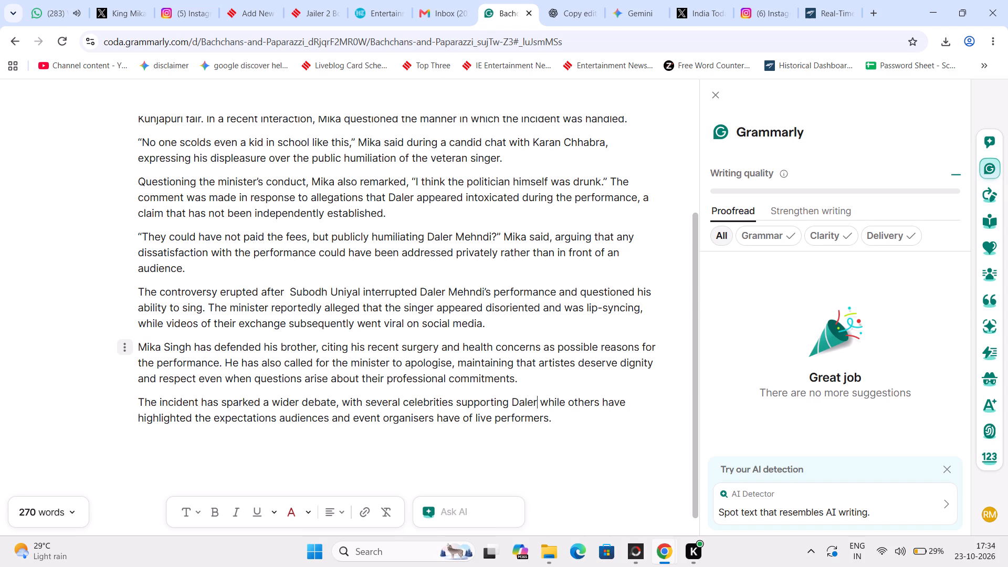
text(ehndi)
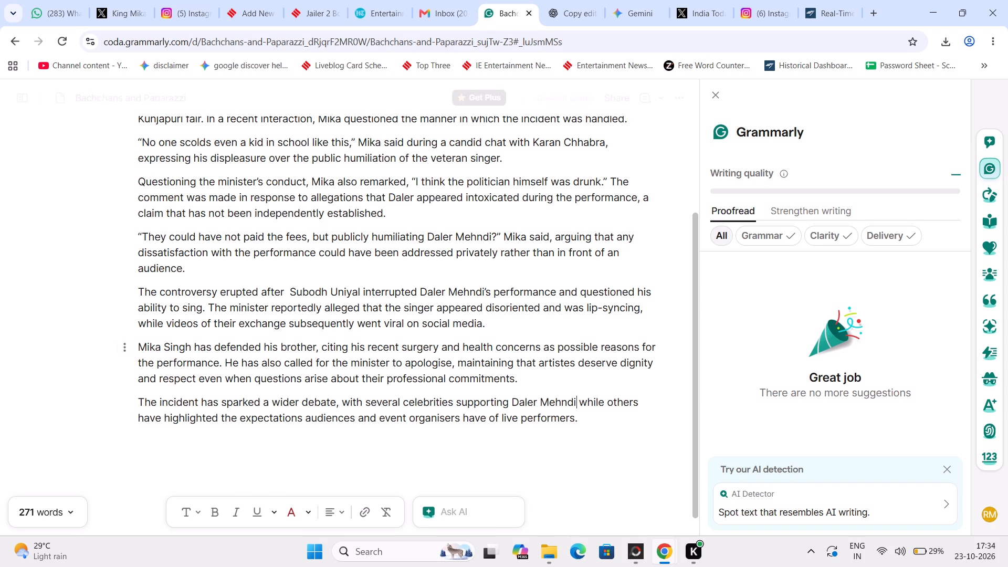
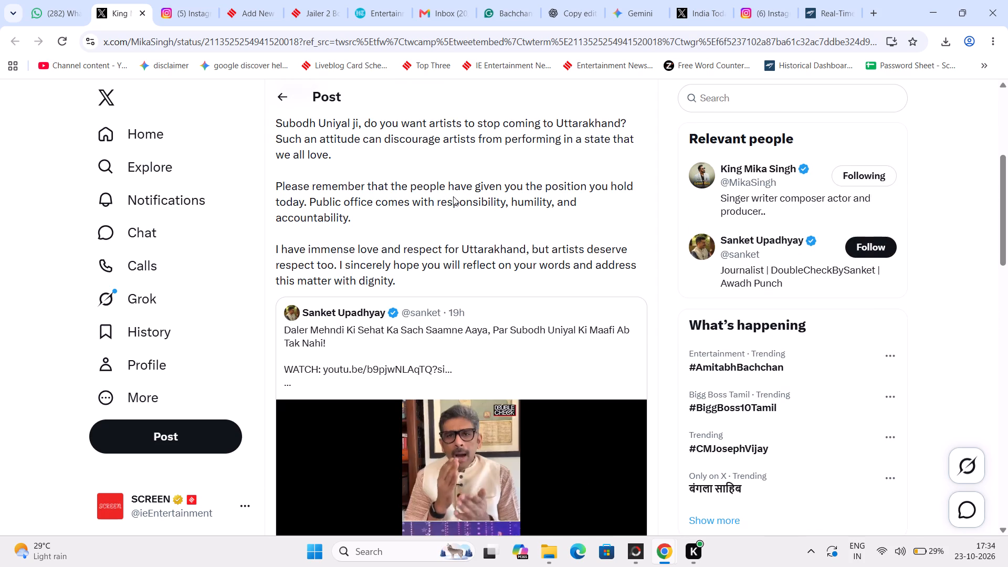
Review Mika Singh's X post, and in the Grammarly article start a new paragraph after "professional commitments." beginning "On Friday".
scroll(453, 196, up, 2)
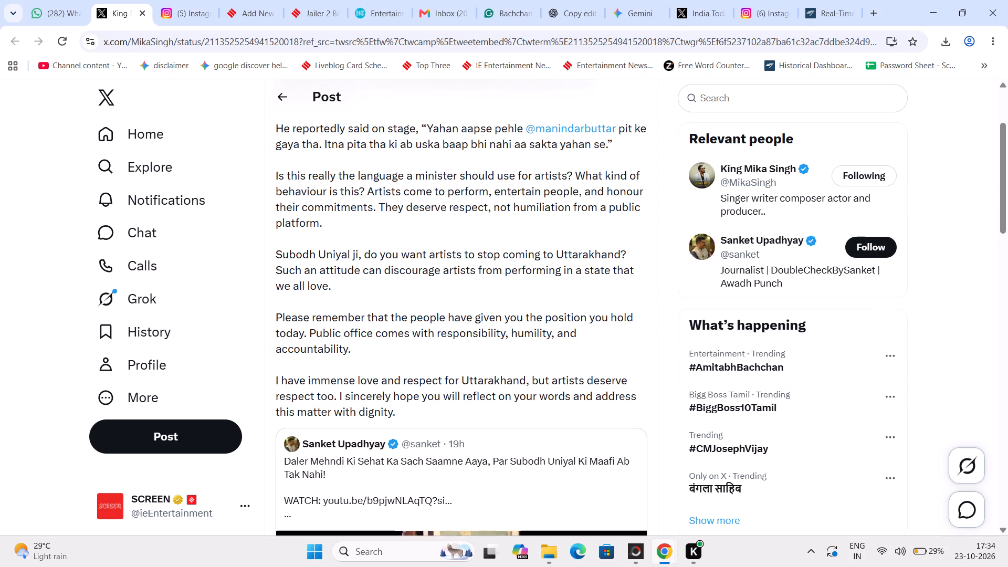
scroll(453, 196, up, 3)
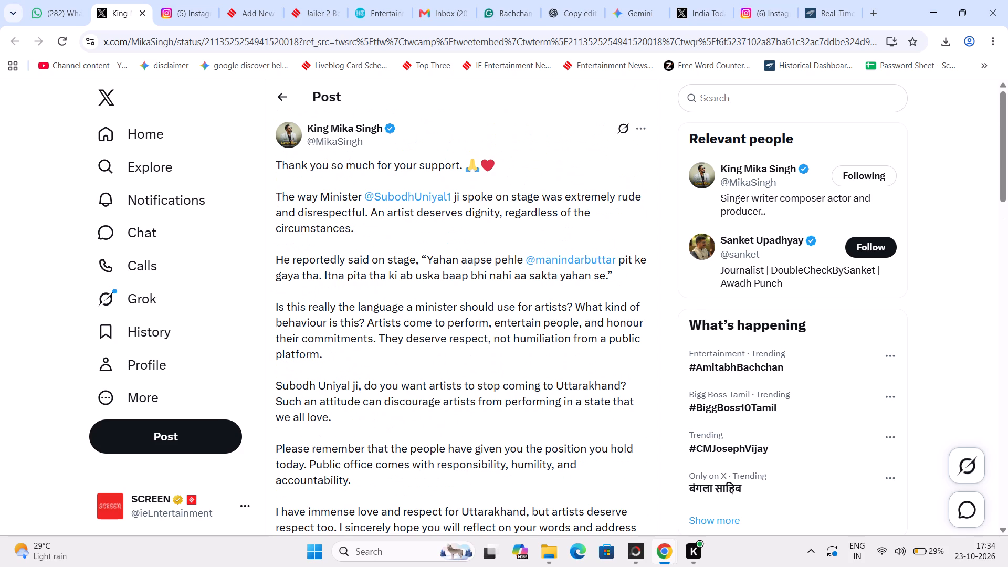
click(700, 0)
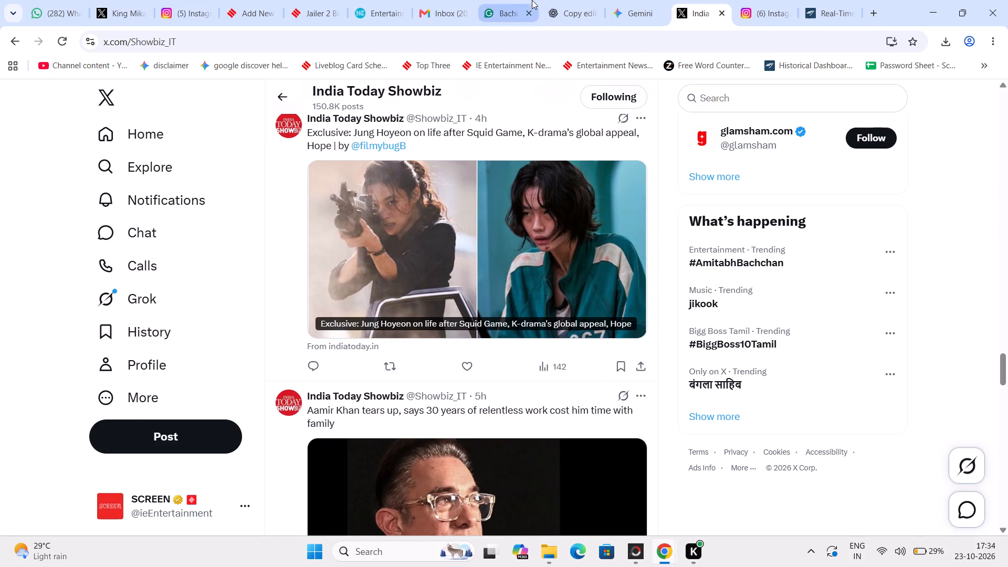
click(520, 0)
scroll(502, 224, down, 3)
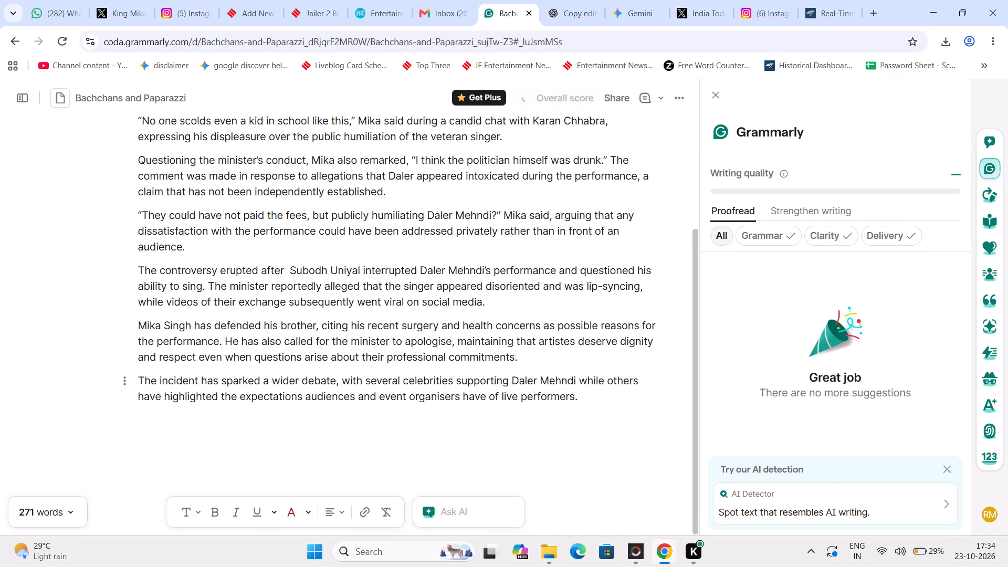
click(583, 359)
key(Return)
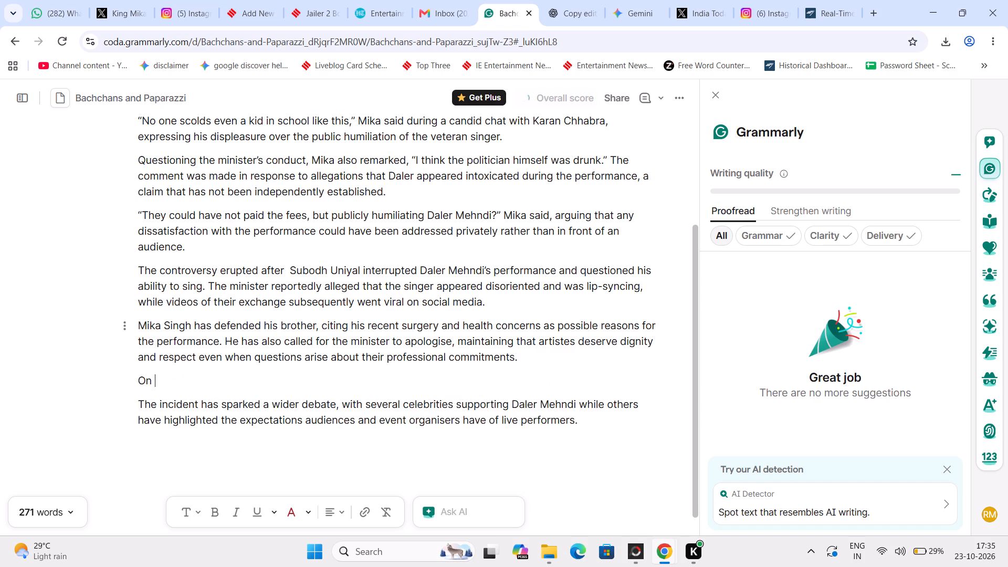
key(BackSpace)
key(BackSpace)
key(BackSpace)
key(BackSpace)
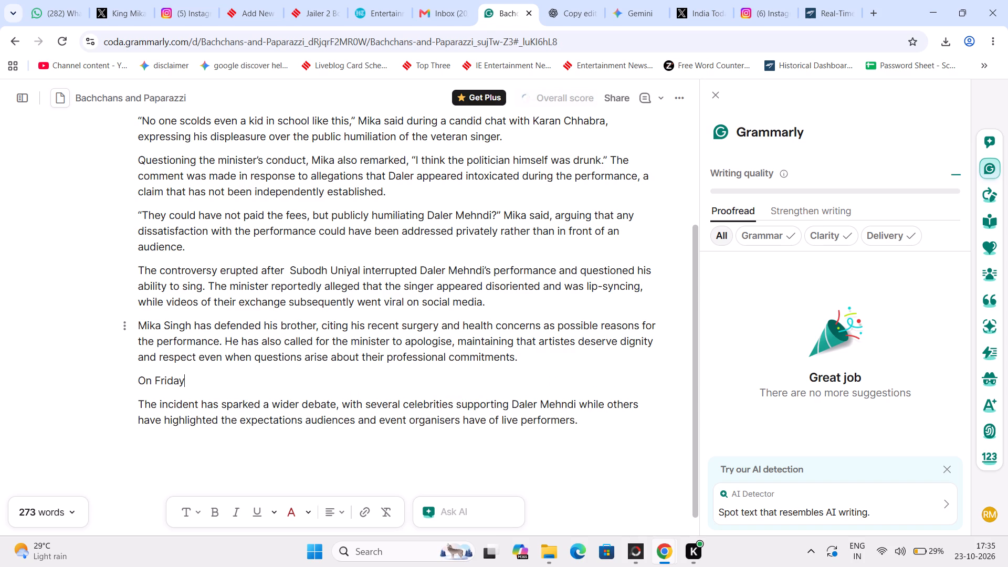
Check the X post's time and extend the new paragraph to "On Friday afternoon, Mika shared a note on X which read,".
click(122, 0)
scroll(319, 381, down, 4)
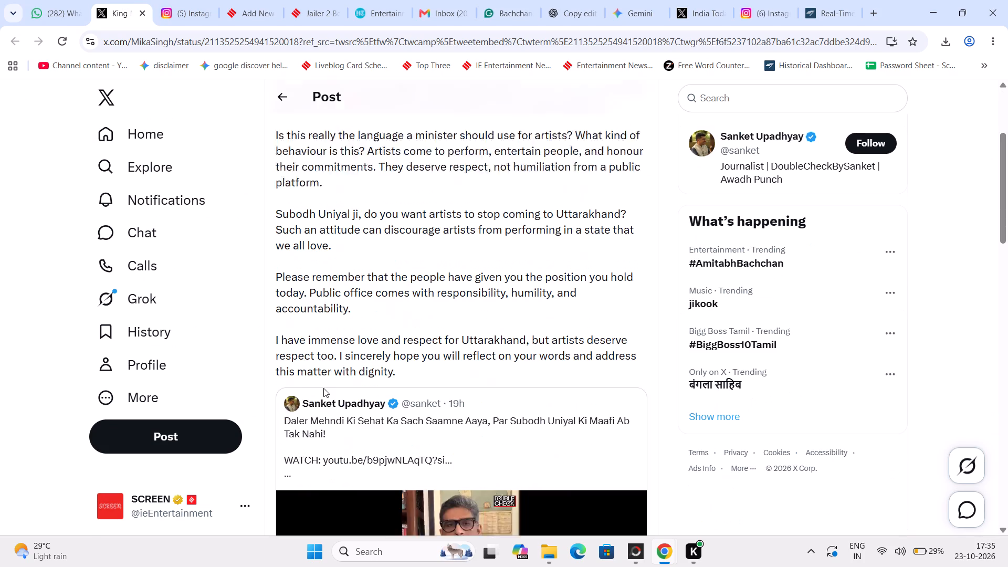
scroll(323, 388, down, 5)
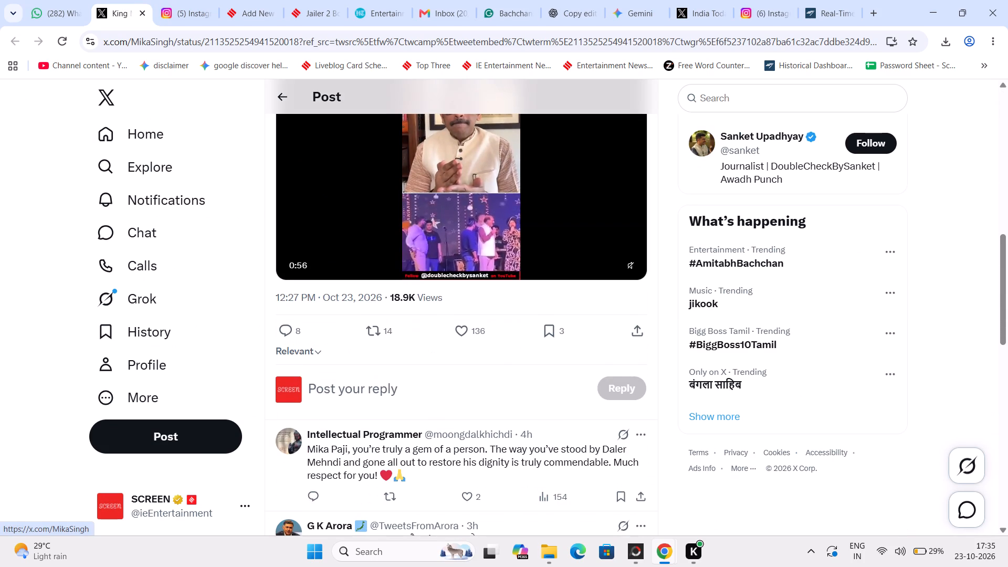
click(519, 0)
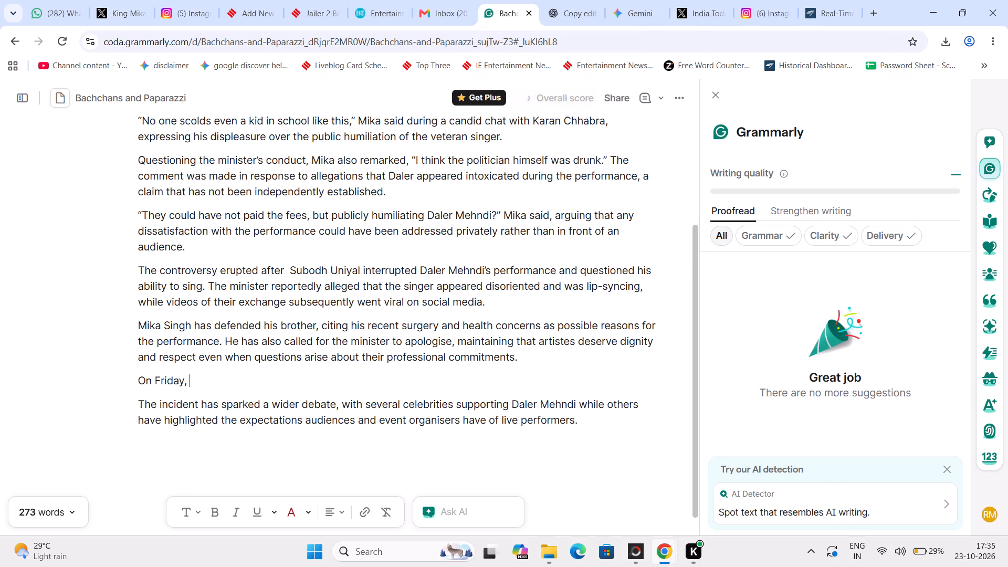
key(BackSpace)
key(BackSpace)
key(BackSpace)
key(BackSpace)
key(BackSpace)
key(BackSpace)
key(space)
text(afternoon,)
key(space)
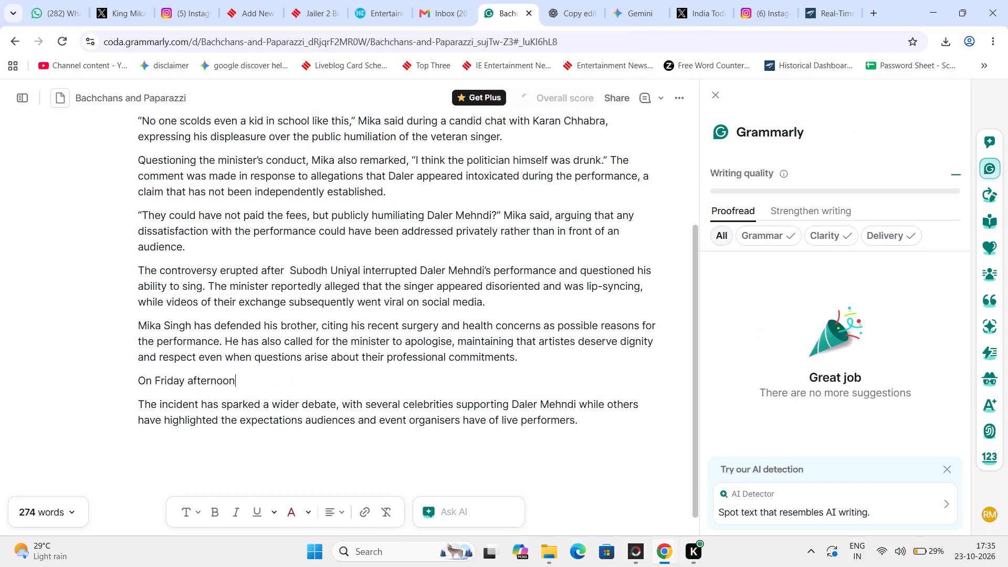
key(BackSpace)
text(a shared a note on)
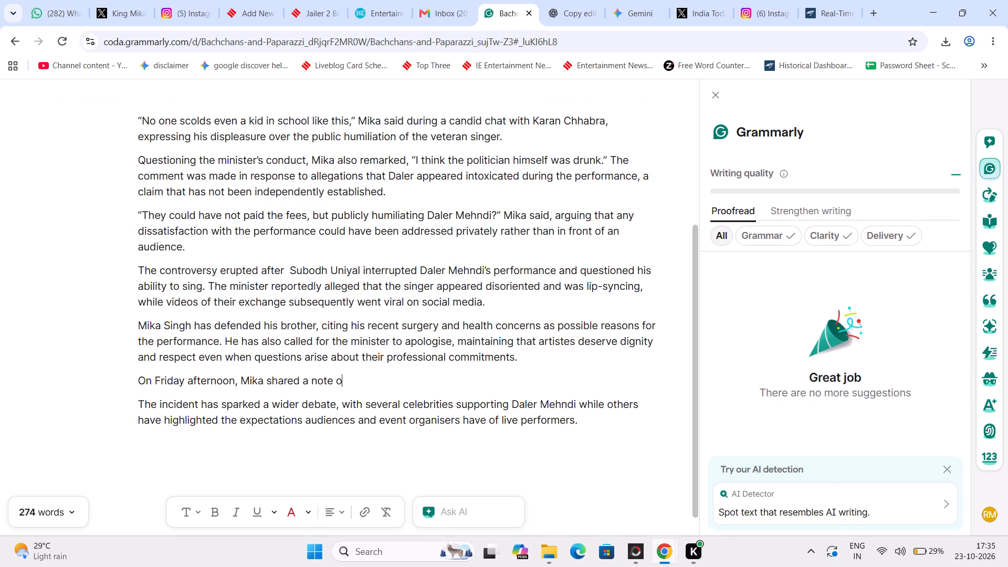
key(space)
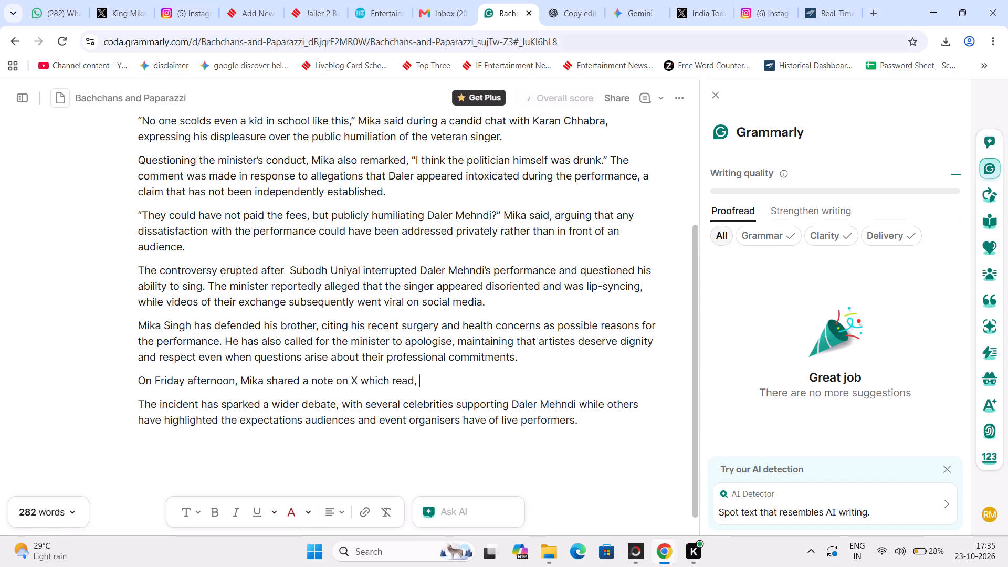
Copy Mika Singh's X post from "The way Minister" to "with dignity." and insert it as plain text after "which read,".
click(129, 6)
scroll(344, 234, up, 5)
drag(419, 281, 398, 272)
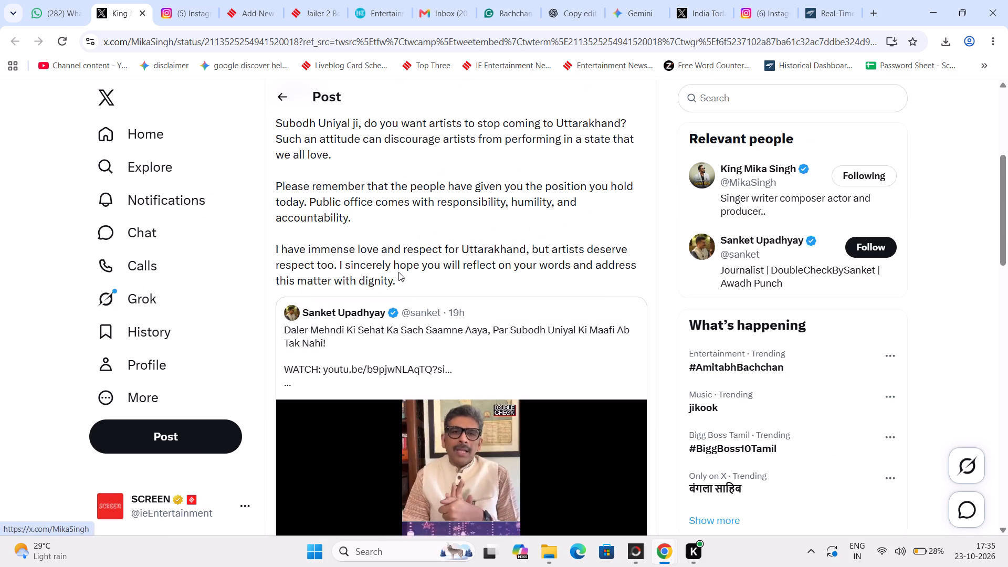
drag(398, 272, 289, 197)
scroll(392, 270, up, 7)
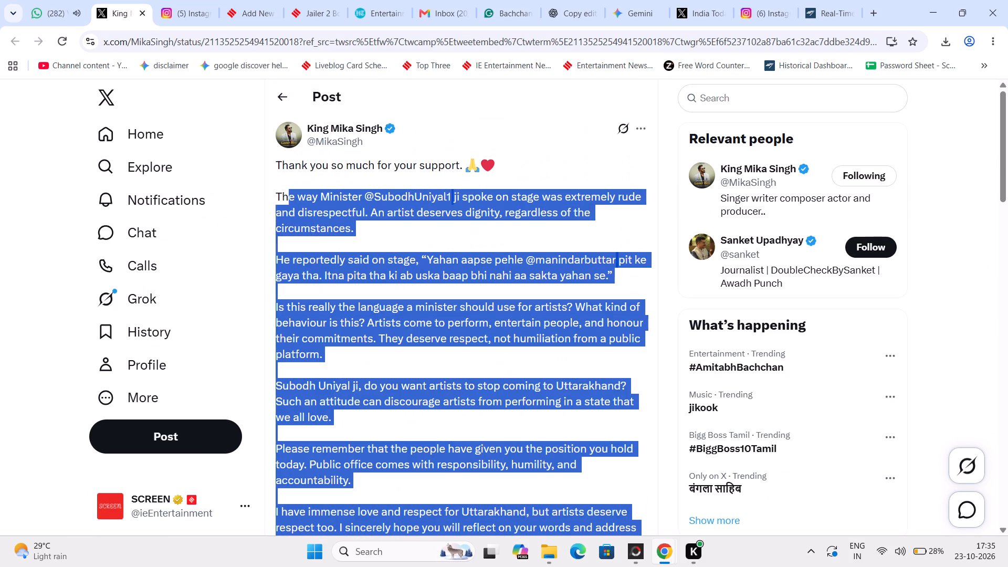
drag(289, 197, 277, 195)
key(ctrl+c)
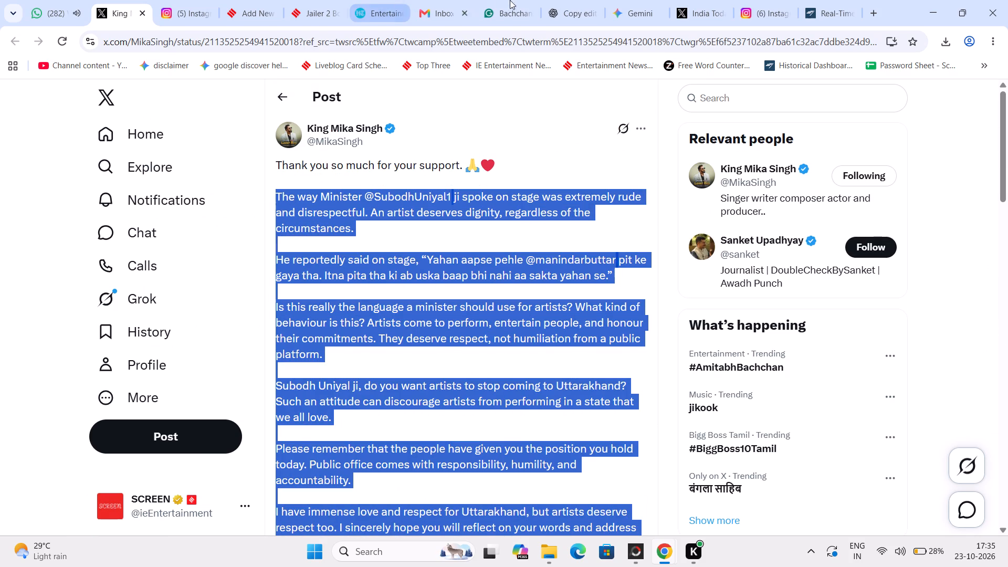
click(514, 0)
right_click(447, 381)
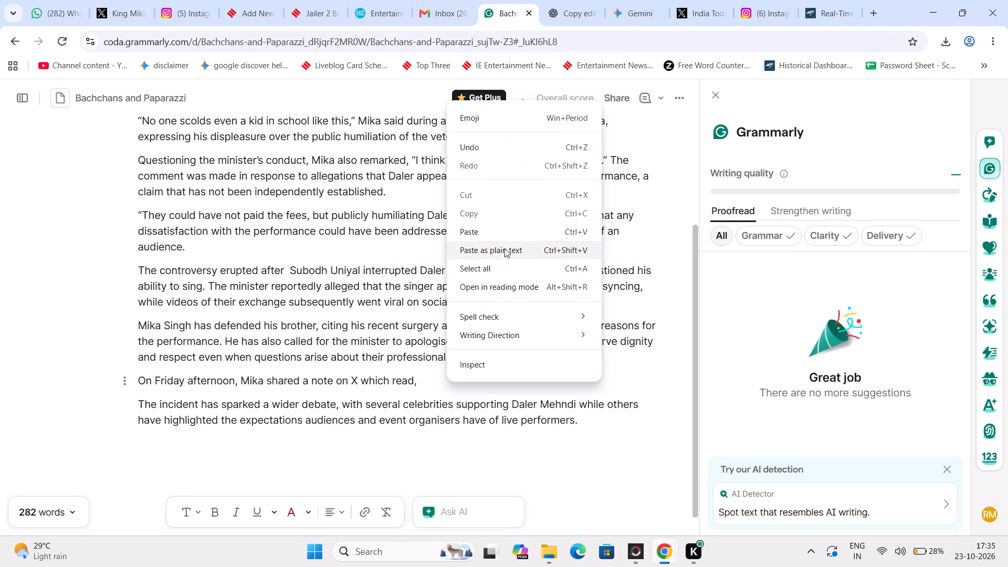
click(505, 248)
scroll(505, 317, down, 2)
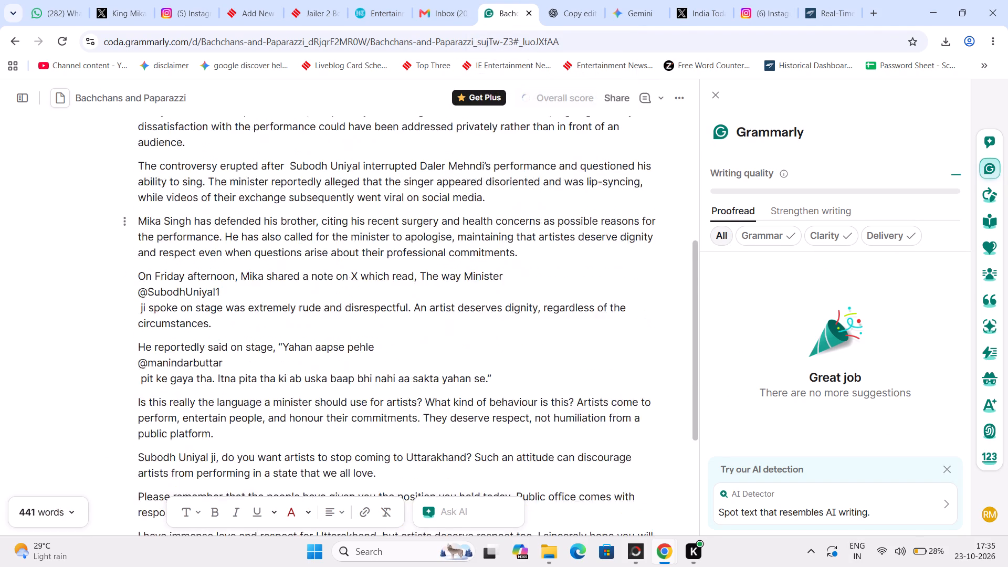
click(534, 243)
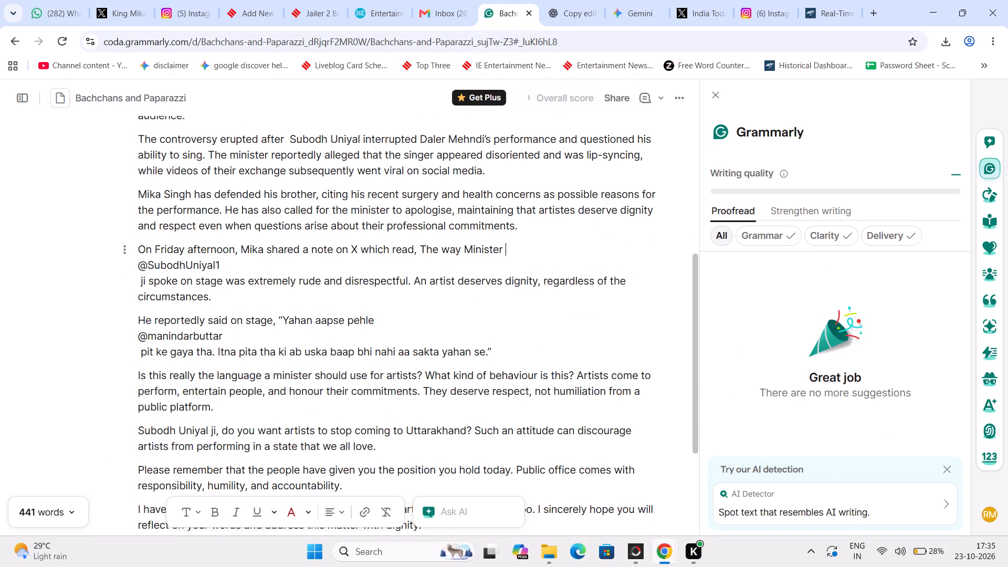
key(Delete)
key(Right)
key(Right)
key(Right)
key(Right)
key(Right)
key(Right)
key(Right)
key(Right)
key(Right)
key(Right)
key(Right)
key(Right)
key(Right)
key(Right)
key(Right)
key(Right)
key(Right)
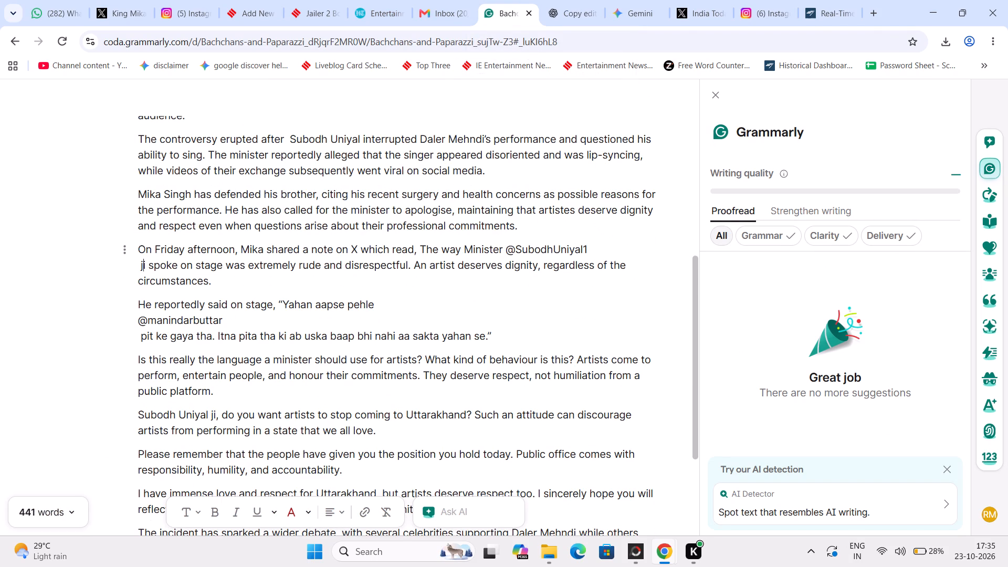
key(Left)
key(Left)
key(BackSpace)
key(Down)
key(Down)
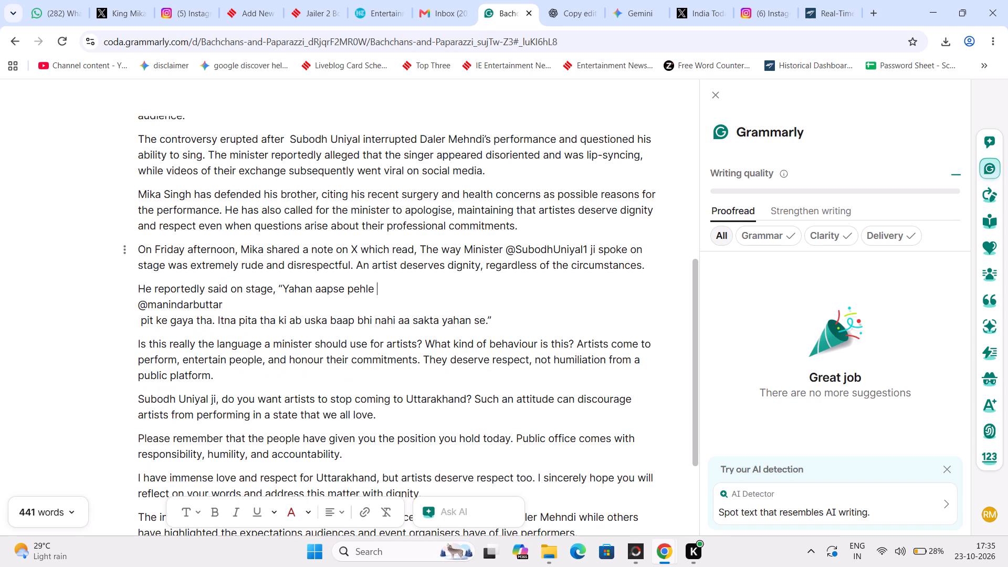
key(Delete)
key(Right)
key(Right)
key(Right)
key(Right)
key(Right)
key(Right)
key(Right)
key(Right)
key(Right)
key(Right)
key(Right)
key(Right)
key(Right)
key(Right)
key(Right)
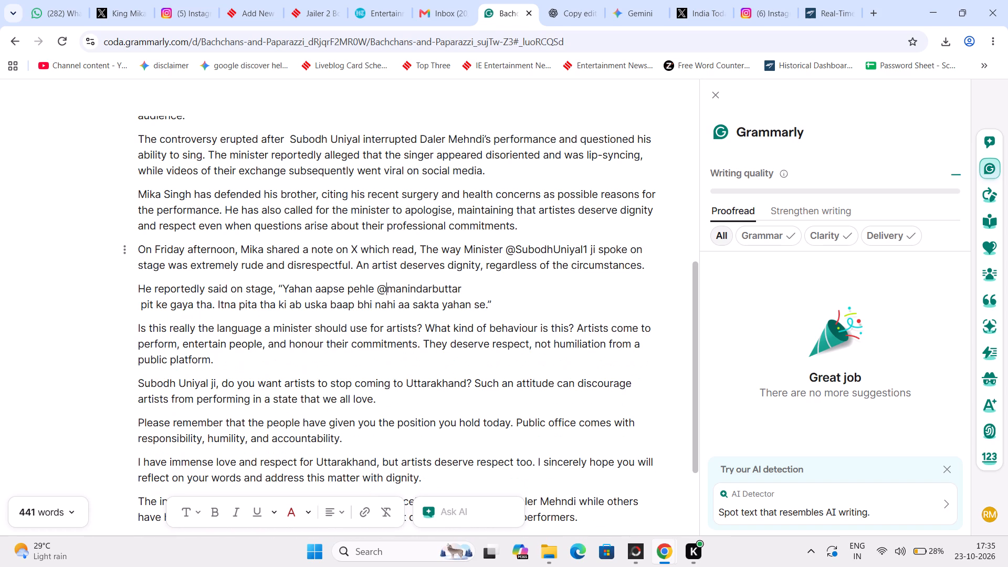
key(Right)
key(BackSpace)
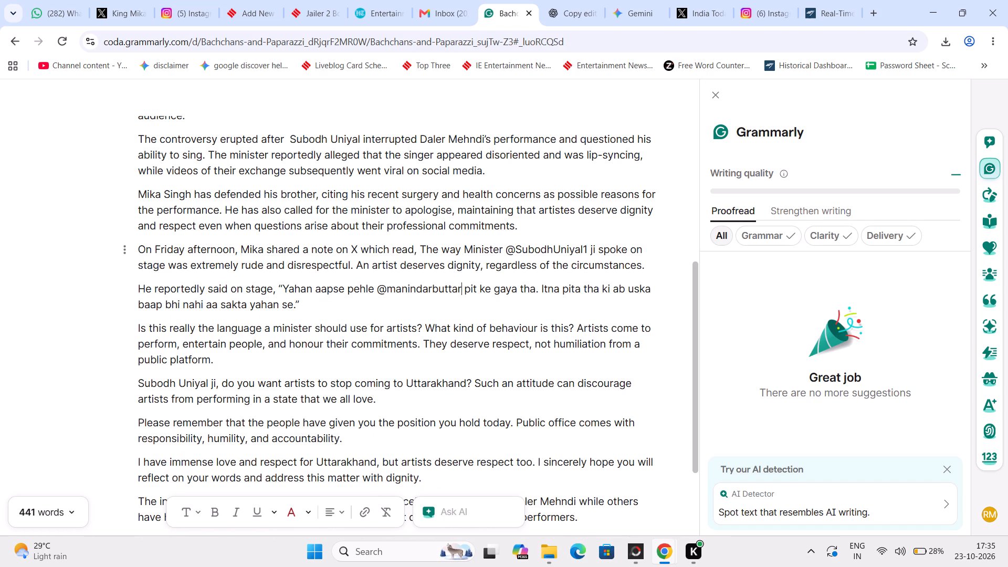
Merge the paragraph starting "He reportedly said on stage" into the preceding one, with a space after "circumstances.".
key(Up)
key(Right)
key(Left)
key(Left)
key(Left)
key(Left)
key(Left)
key(Left)
key(Left)
key(Left)
key(Left)
key(Left)
key(Left)
key(Left)
key(Left)
key(Left)
key(Left)
key(Left)
key(Left)
key(Left)
key(Left)
key(Left)
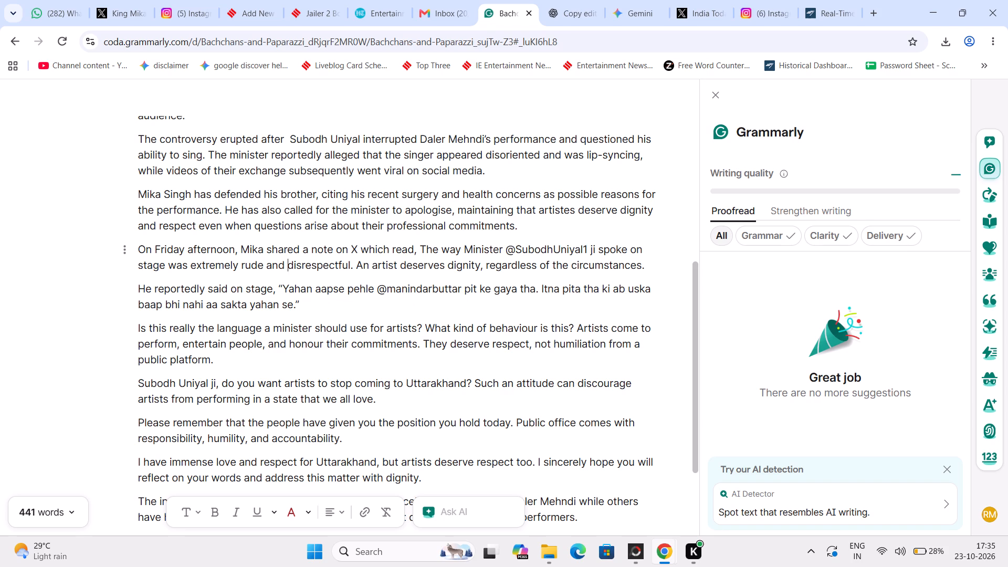
key(Down)
key(Left)
key(Left)
key(Left)
key(Left)
key(Right)
key(BackSpace)
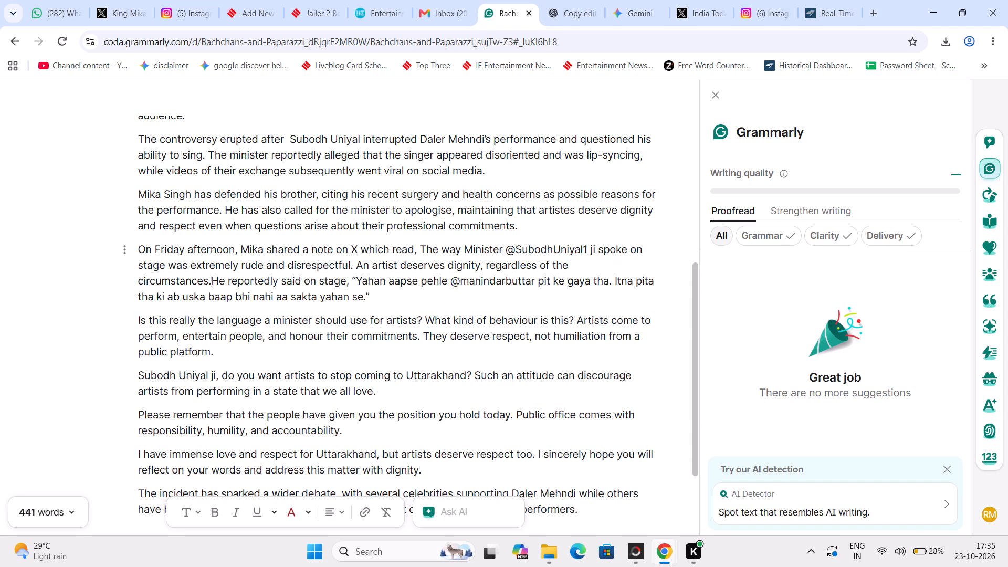
key(space)
Merge the paragraph starting "Is this really the language" into the preceding one, with a space after the closing quotation mark.
key(Down)
key(Down)
key(BackSpace)
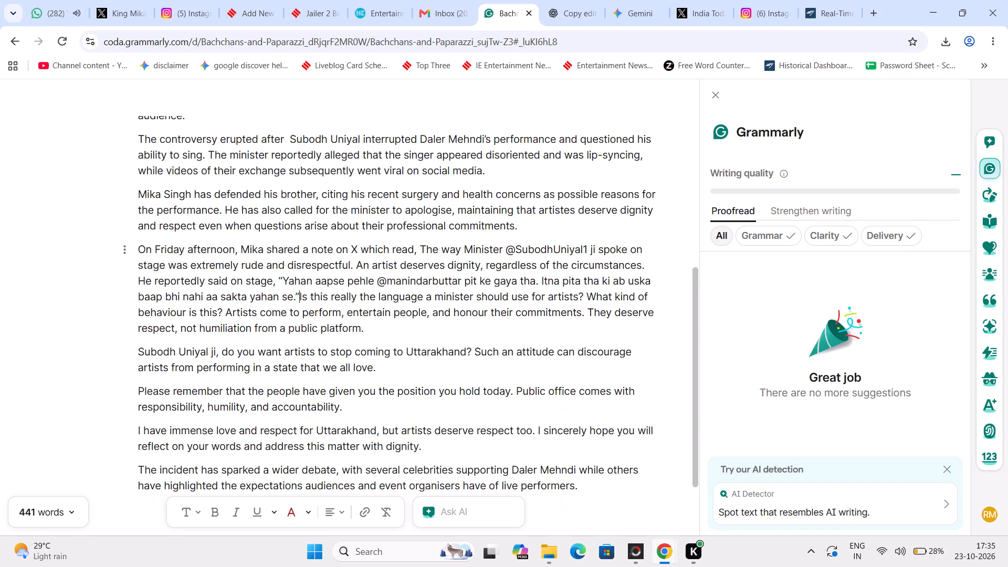
key(space)
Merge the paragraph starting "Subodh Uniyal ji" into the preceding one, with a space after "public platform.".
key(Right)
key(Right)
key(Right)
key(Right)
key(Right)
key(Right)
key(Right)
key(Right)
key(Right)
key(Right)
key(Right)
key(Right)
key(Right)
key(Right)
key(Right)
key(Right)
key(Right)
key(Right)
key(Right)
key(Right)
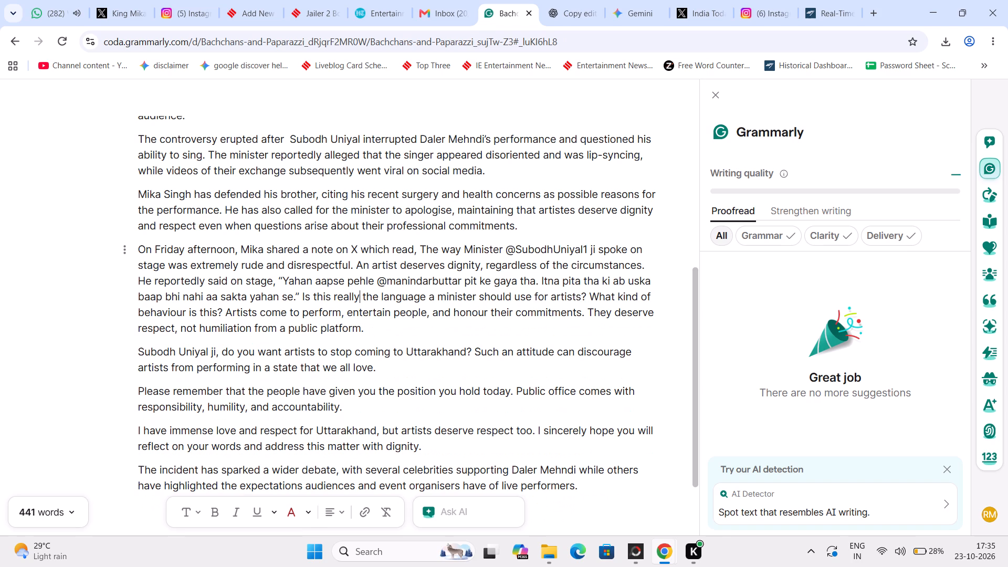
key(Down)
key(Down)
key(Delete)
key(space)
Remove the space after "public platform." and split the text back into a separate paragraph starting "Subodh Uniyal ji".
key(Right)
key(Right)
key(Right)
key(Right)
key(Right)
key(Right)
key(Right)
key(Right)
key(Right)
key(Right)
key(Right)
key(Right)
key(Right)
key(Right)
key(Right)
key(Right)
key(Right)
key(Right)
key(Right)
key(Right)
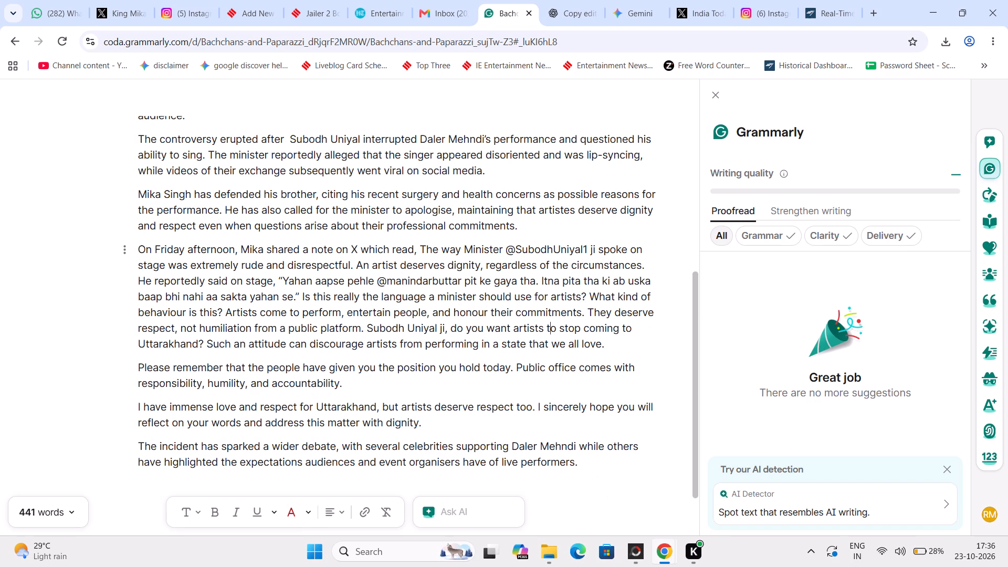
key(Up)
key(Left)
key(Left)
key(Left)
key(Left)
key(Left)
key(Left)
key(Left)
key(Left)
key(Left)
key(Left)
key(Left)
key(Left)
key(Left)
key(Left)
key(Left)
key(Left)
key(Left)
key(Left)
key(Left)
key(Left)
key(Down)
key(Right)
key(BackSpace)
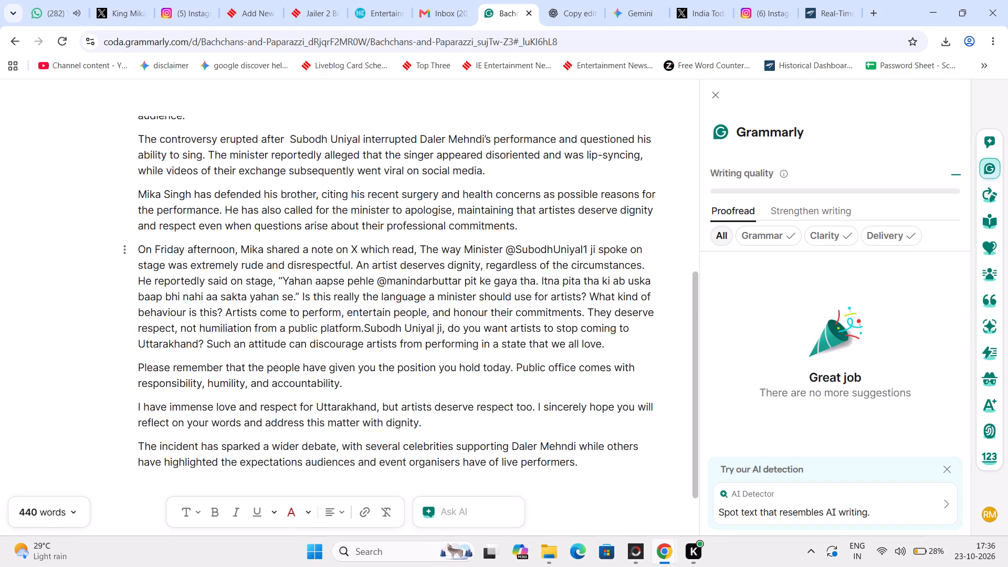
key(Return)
key(shift+quotedbl)
key(Left)
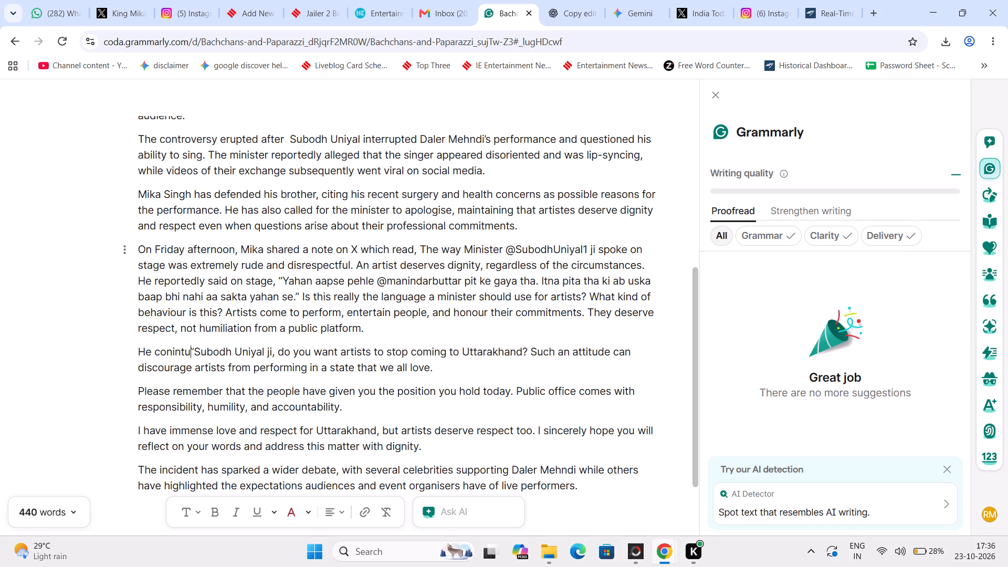
key(Left)
key(Left)
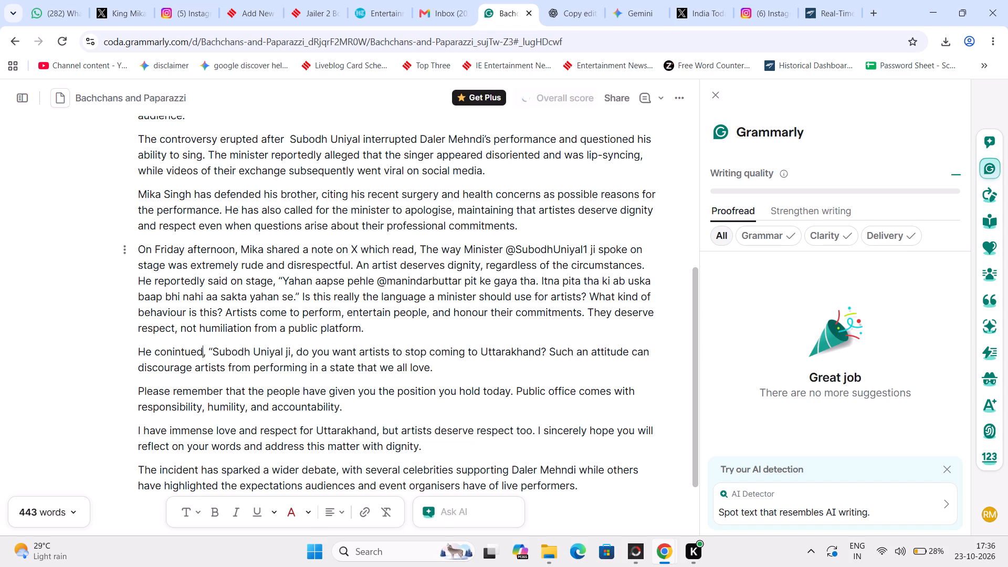
key(Left)
key(Left)
key(Left)
key(Left)
key(Left)
key(Delete)
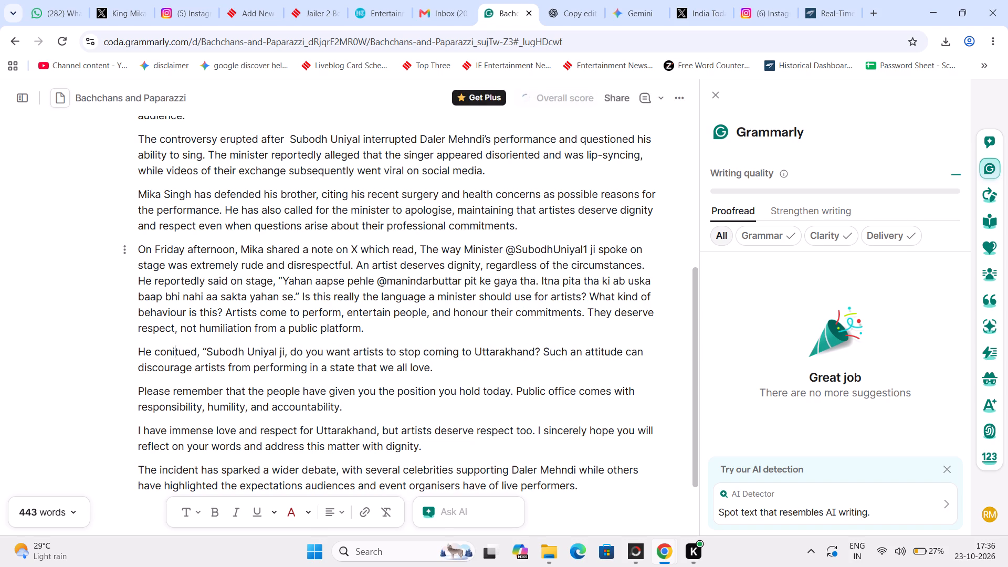
key(BackSpace)
key(Right)
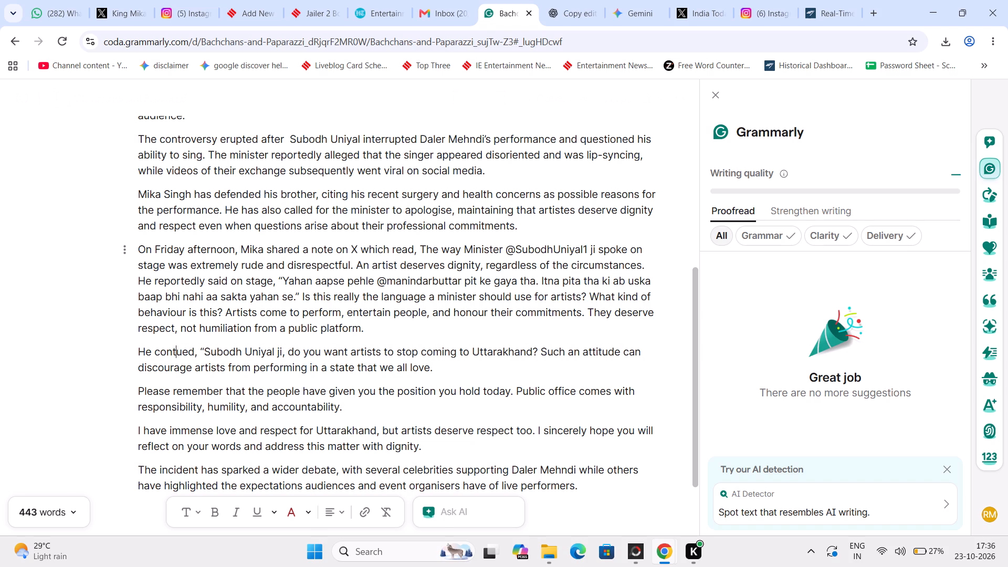
text(in)
Merge the paragraph starting "Please remember that" into the "He continued" paragraph, with a space after "we all love.".
key(Right)
key(Right)
key(Right)
key(Right)
key(Right)
key(Right)
key(Right)
key(Right)
key(Right)
key(Right)
key(Right)
key(Right)
key(Right)
key(Right)
key(Right)
key(Right)
key(Right)
key(Right)
key(Right)
key(Right)
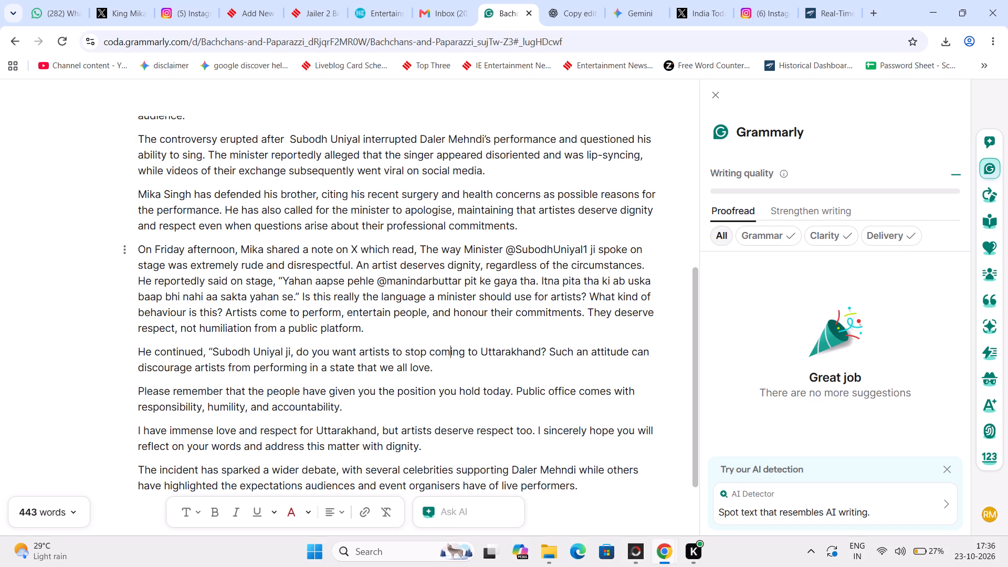
key(Down)
key(Delete)
key(space)
Merge the paragraph starting "I have immense love" into the preceding one, with a space after "accountability.".
key(Right)
key(Right)
key(Right)
key(Right)
key(Right)
key(Right)
key(Right)
key(Right)
key(Right)
key(Right)
key(Right)
key(Right)
key(Right)
key(Right)
key(Right)
key(Right)
key(Right)
key(Right)
key(Right)
key(Right)
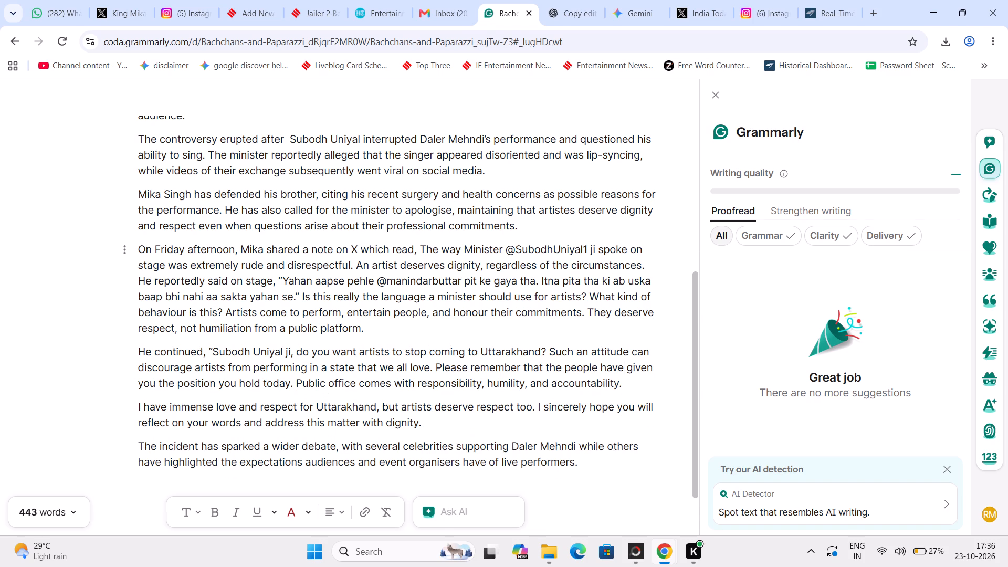
key(Down)
key(Delete)
key(space)
Add a closing quotation mark after "address this matter with dignity.".
key(Down)
key(Down)
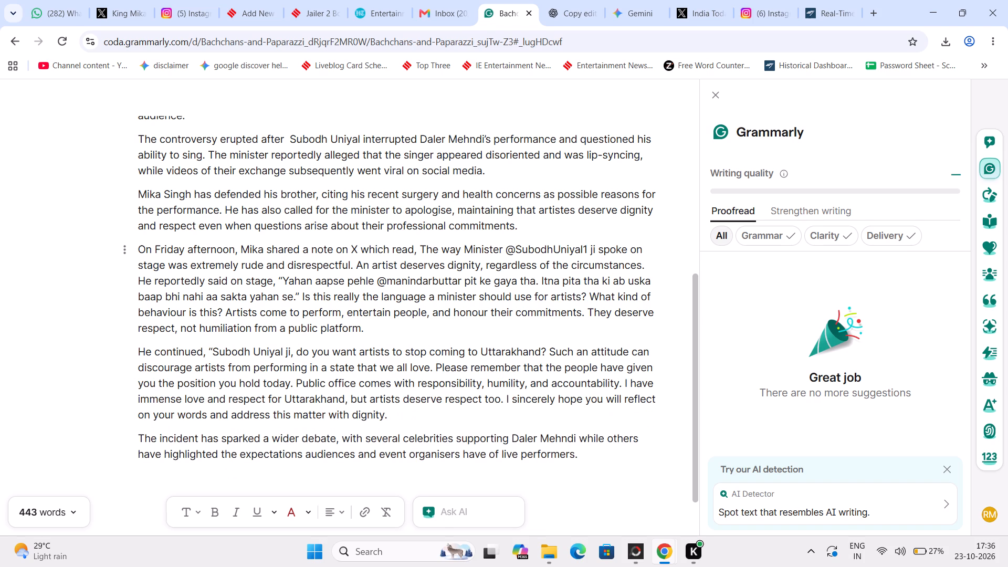
key(shift+quotedbl)
Change "artists" to "artistes" in the phrase "but artists deserve respect too".
key(Up)
key(Right)
key(Right)
key(Left)
key(e)
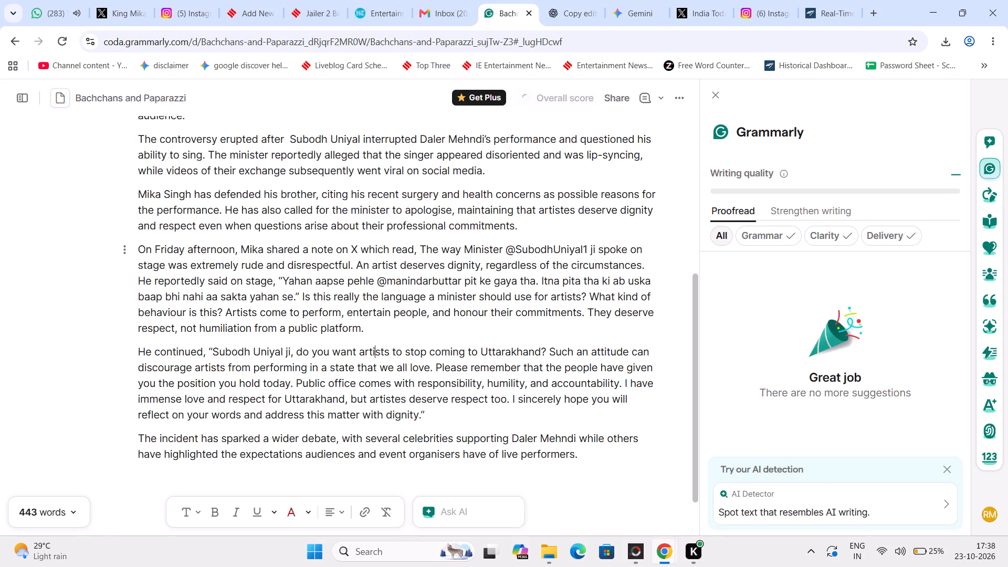
drag(309, 251, 122, 254)
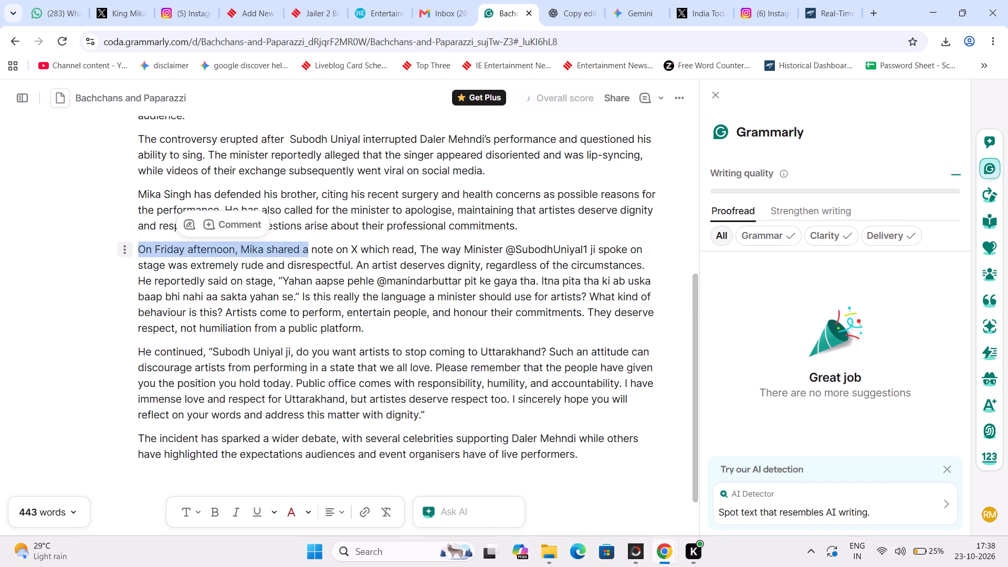
right_click(202, 247)
click(252, 319)
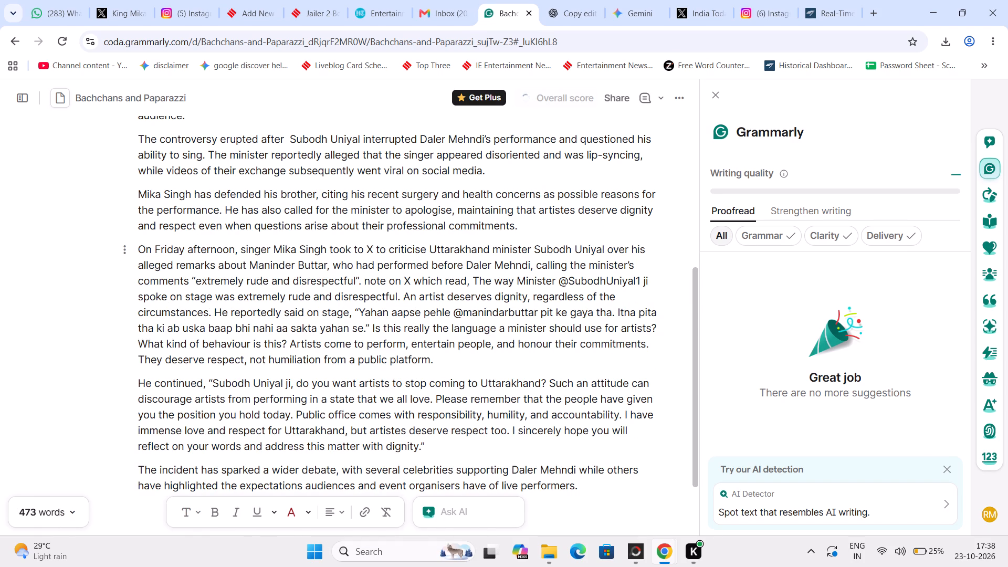
Reword the leftover text "note on X which read" after the new opening line as "His note on X read".
key(Right)
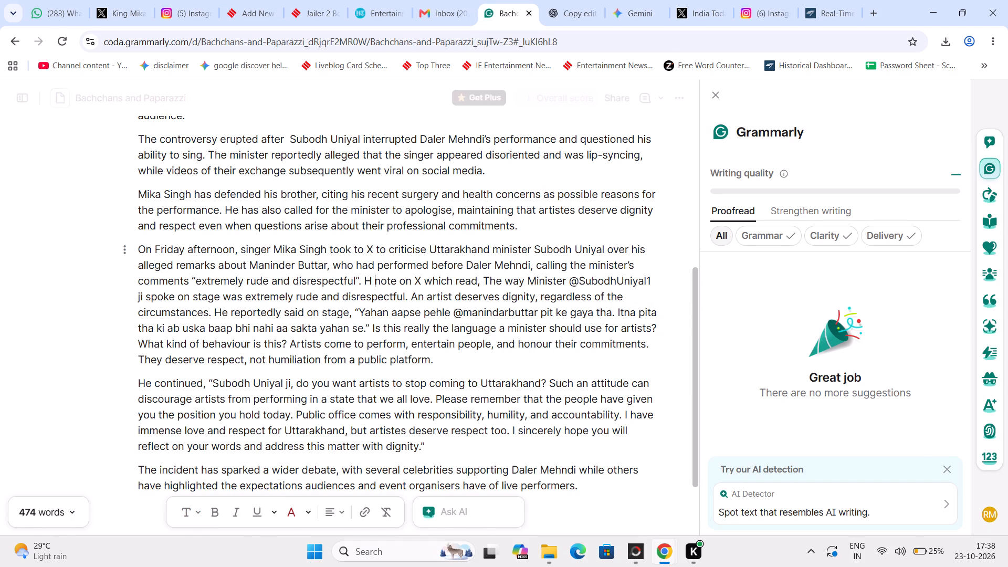
key(Left)
text(is)
key(Right)
key(Right)
key(Right)
key(Right)
key(Right)
key(Right)
key(Right)
key(Right)
key(Right)
key(Right)
key(Right)
key(Right)
key(Right)
key(Right)
key(Right)
key(Right)
key(Right)
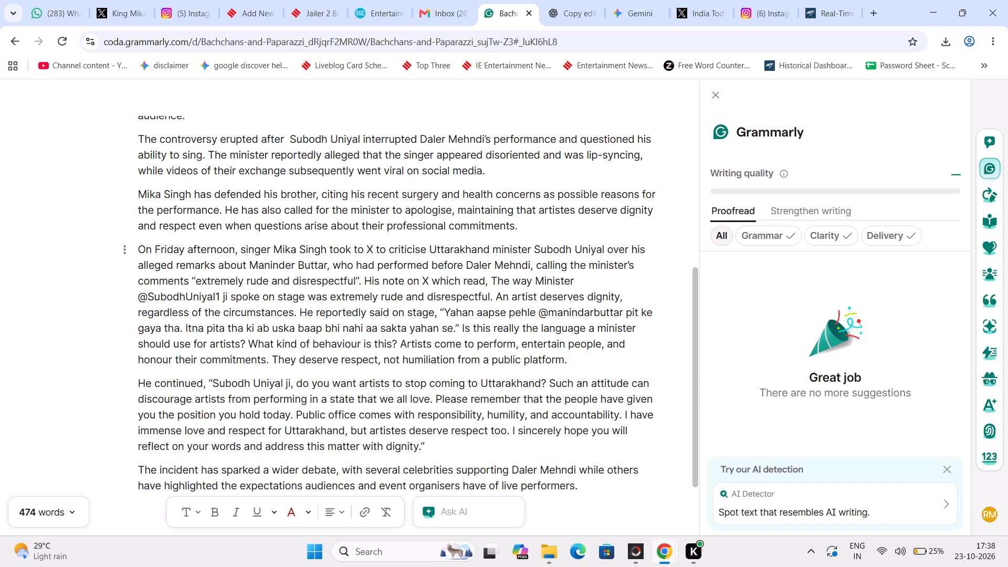
key(BackSpace)
key(BackSpace)
key(BackSpace)
key(BackSpace)
key(BackSpace)
key(BackSpace)
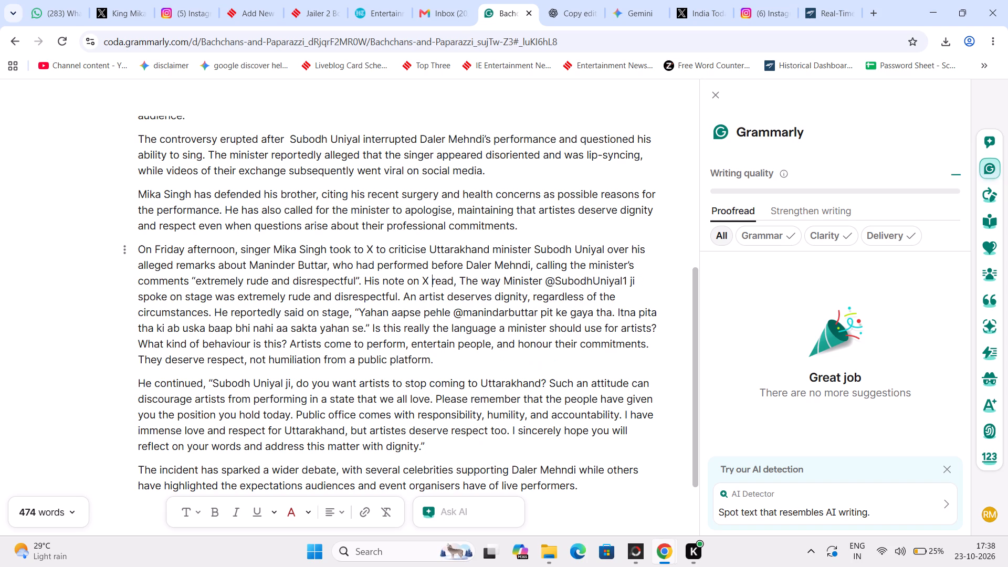
key(BackSpace)
key(Left)
key(Left)
key(Left)
key(Right)
key(Right)
key(Right)
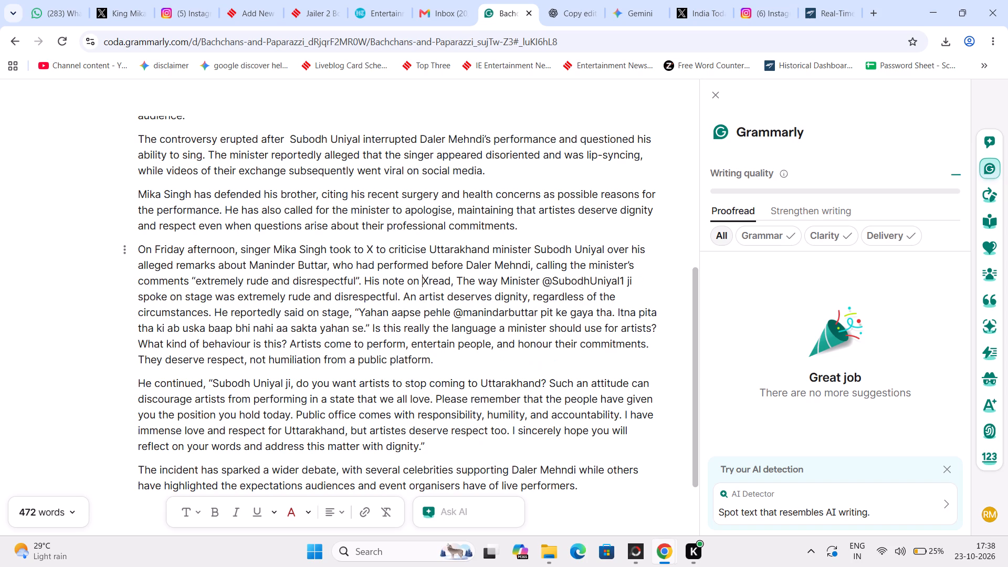
key(Right)
key(Left)
key(space)
Change "singer Mika Singh" to "Mika" in the sentence beginning "On Friday afternoon".
key(Up)
key(Up)
key(Left)
key(Left)
key(Left)
key(Left)
key(Left)
key(Left)
key(Left)
key(Left)
key(Left)
key(Left)
key(Left)
key(Left)
key(Left)
key(Left)
key(Left)
key(Left)
key(Left)
key(Left)
key(Left)
key(Left)
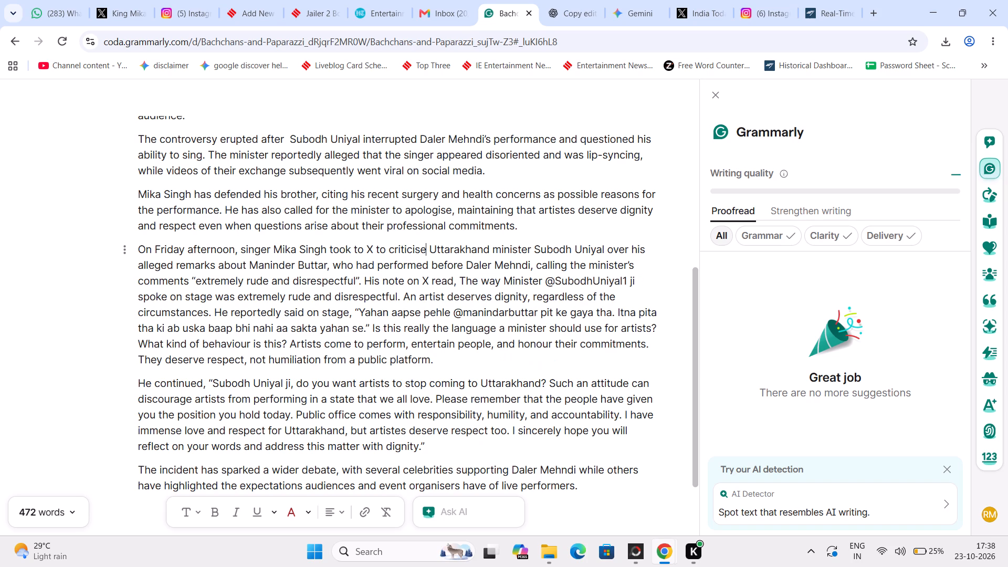
key(Right)
key(Left)
key(BackSpace)
key(BackSpace)
key(BackSpace)
key(BackSpace)
key(BackSpace)
key(BackSpace)
key(BackSpace)
key(BackSpace)
key(BackSpace)
key(BackSpace)
key(BackSpace)
key(BackSpace)
key(BackSpace)
key(BackSpace)
key(BackSpace)
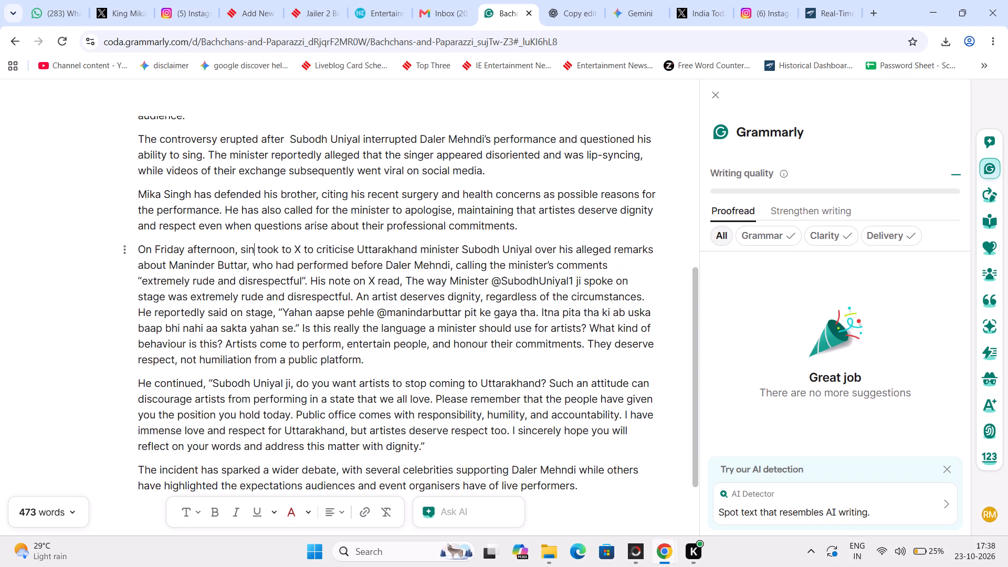
key(BackSpace)
key(BackSpace)
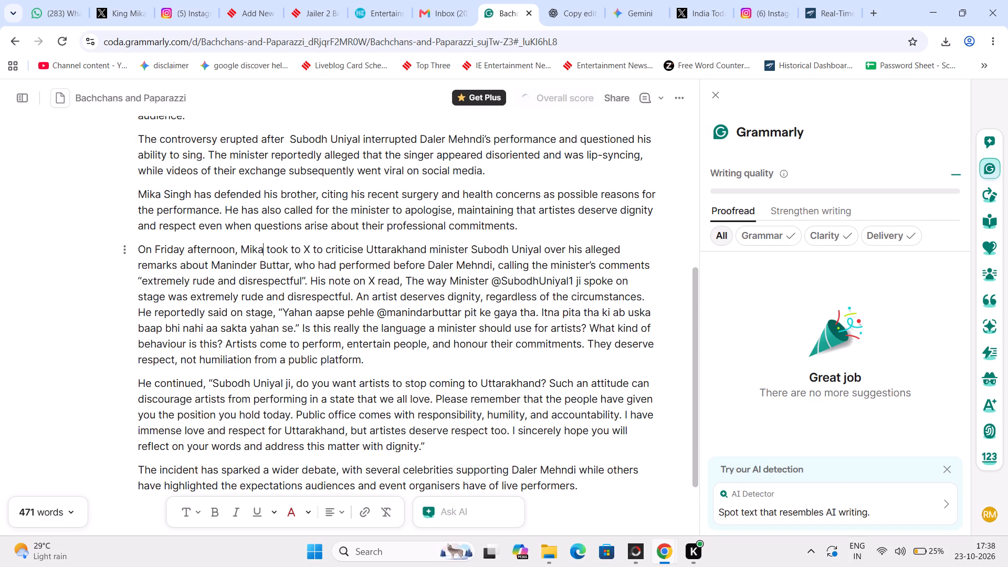
Cut the full article body below the headline in Grammarly and paste it into the content area of the new WordPress article.
scroll(262, 319, down, 1)
scroll(262, 319, up, 5)
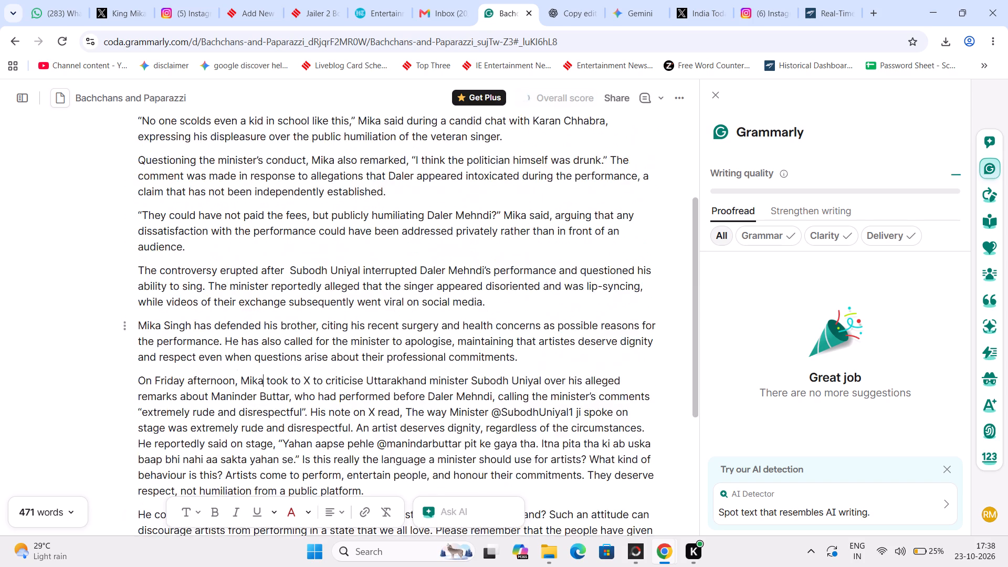
scroll(262, 319, up, 8)
click(254, 197)
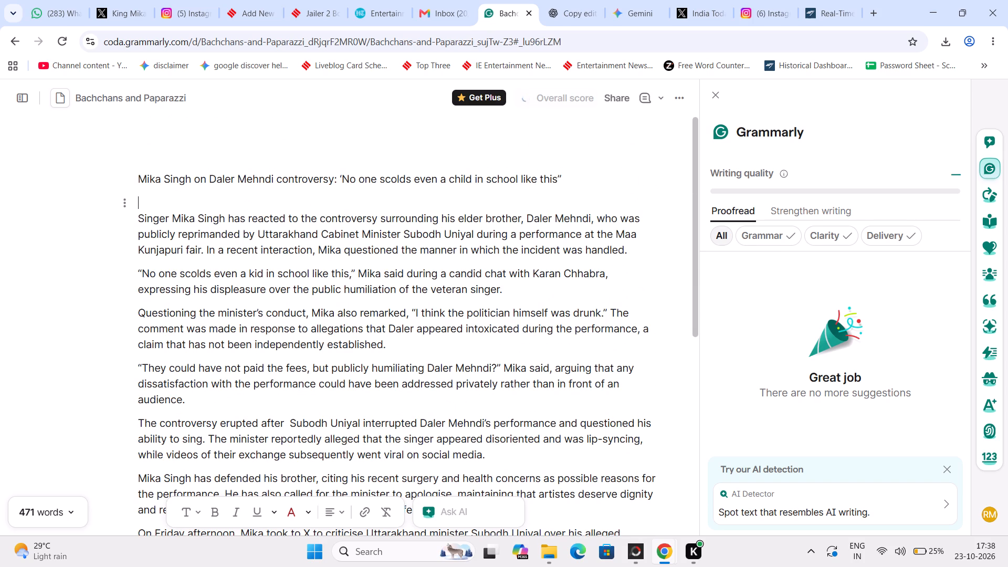
click(266, 0)
click(514, 0)
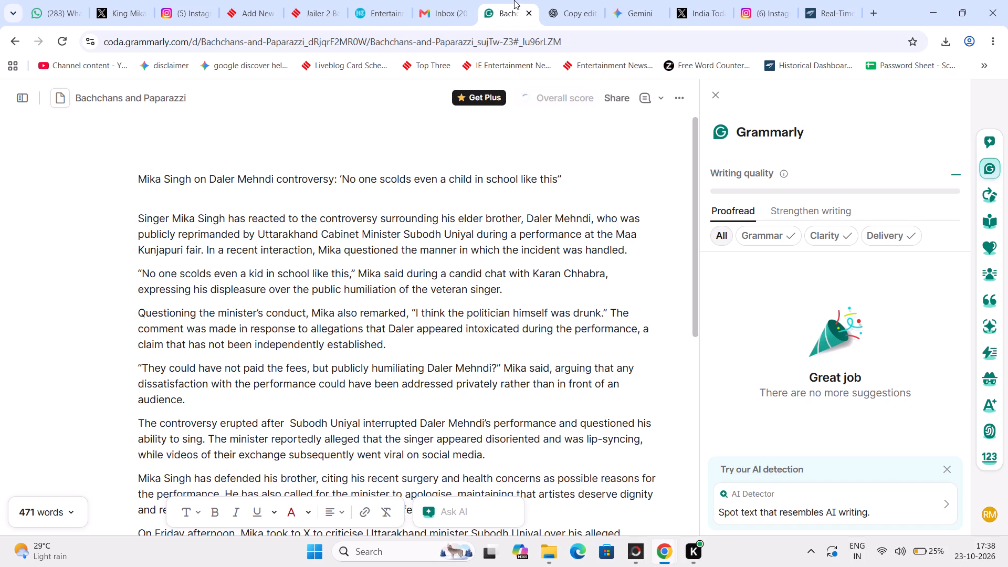
scroll(570, 287, down, 5)
drag(598, 463, 401, 405)
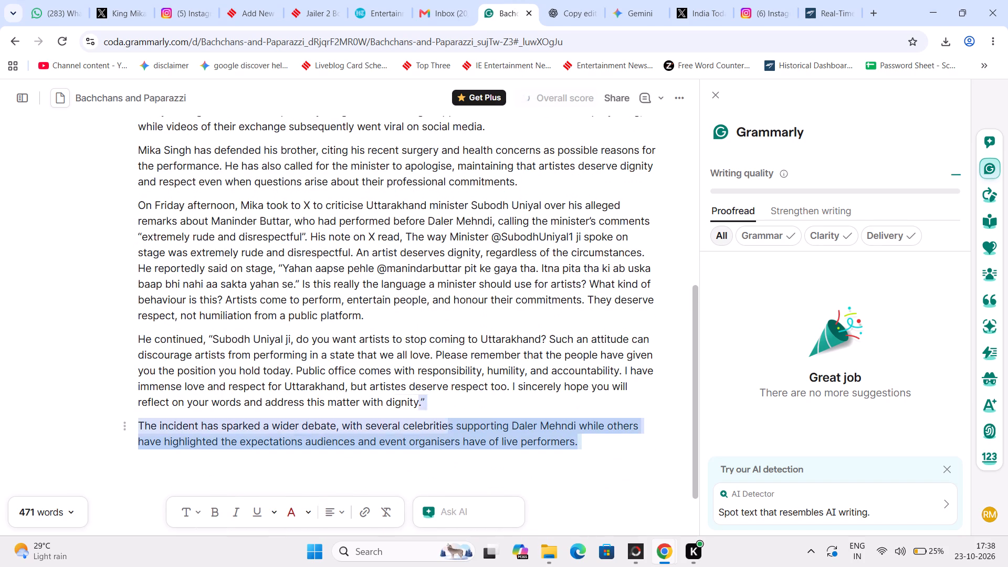
drag(401, 405, 357, 393)
scroll(357, 393, up, 1)
scroll(357, 393, down, 1)
scroll(357, 393, up, 3)
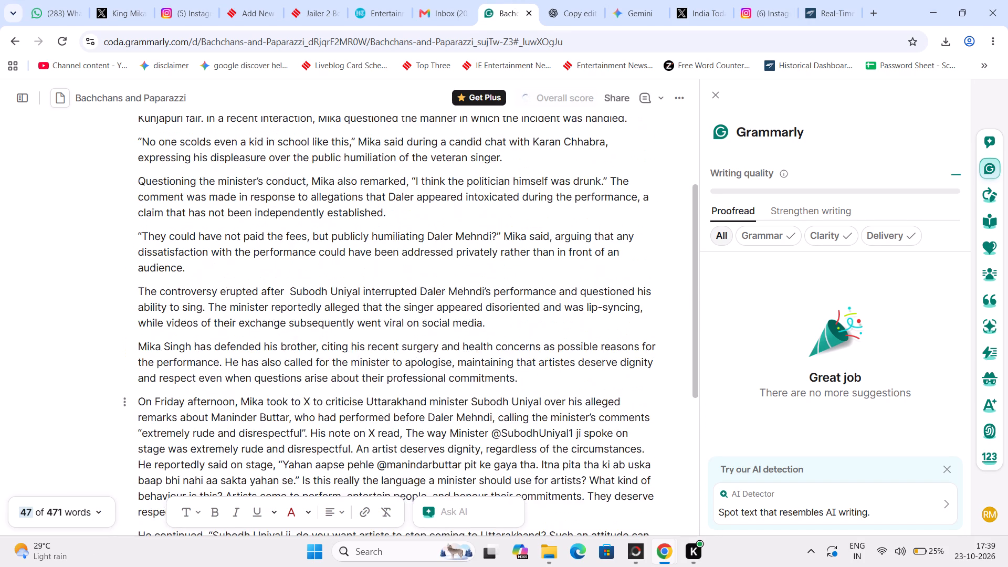
drag(357, 393, 81, 219)
scroll(190, 309, up, 3)
key(ctrl+x)
click(253, 0)
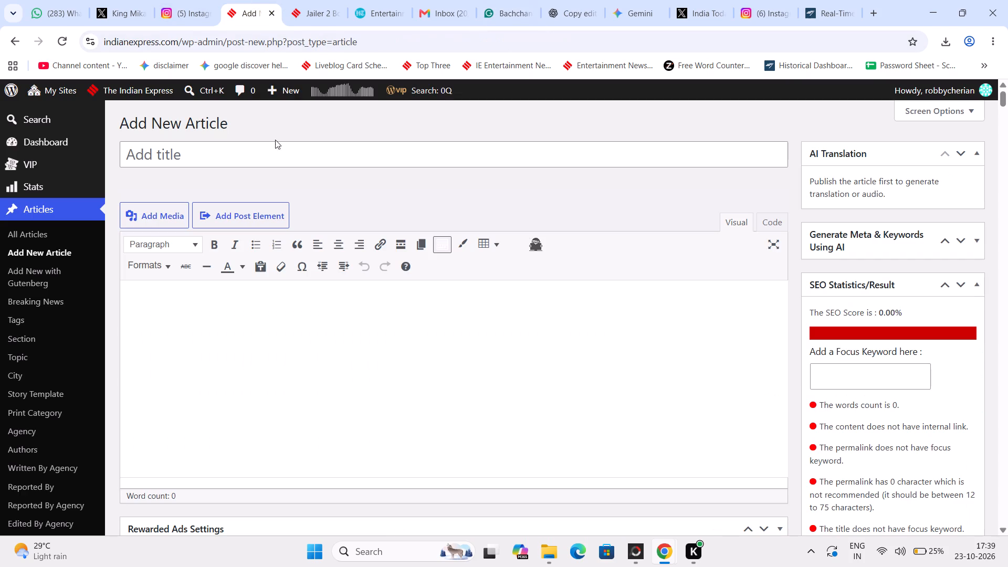
click(288, 314)
right_click(288, 314)
click(333, 185)
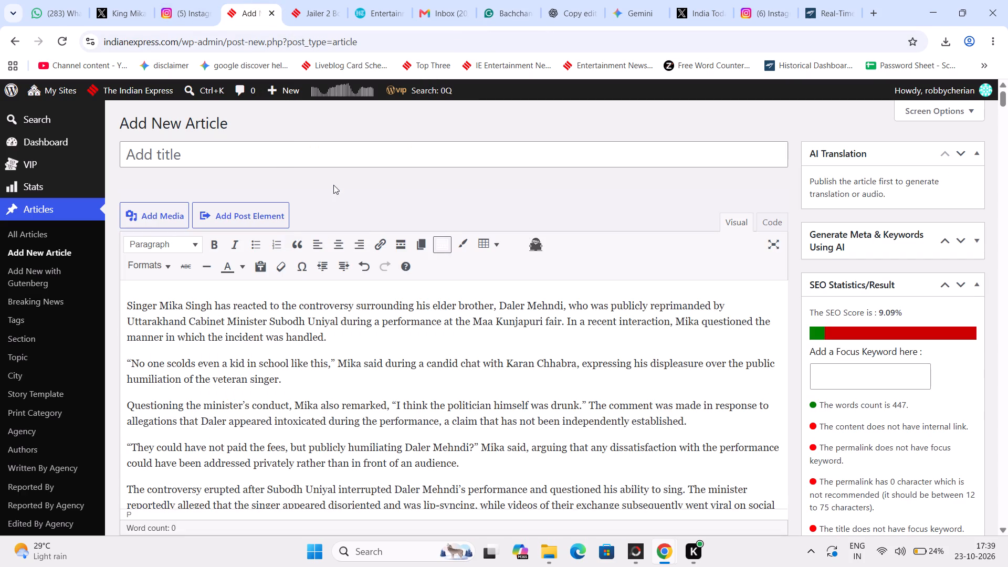
Move the headline "Mika Singh on Daler Mehndi controversy: 'No one scolds even a child in school like this" from Grammarly to the WordPress title.
click(531, 0)
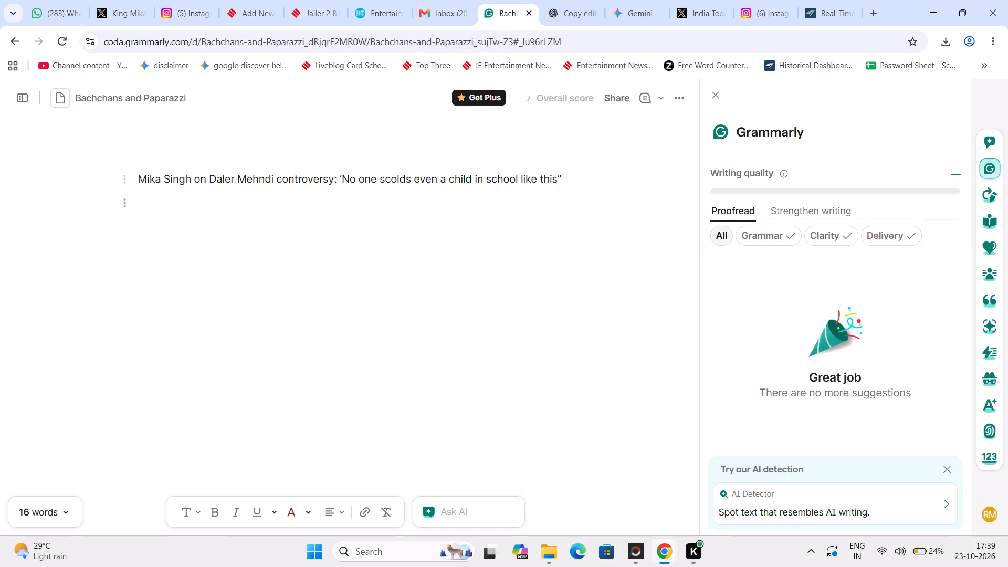
triple_click(466, 169)
key(ctrl+x)
click(233, 0)
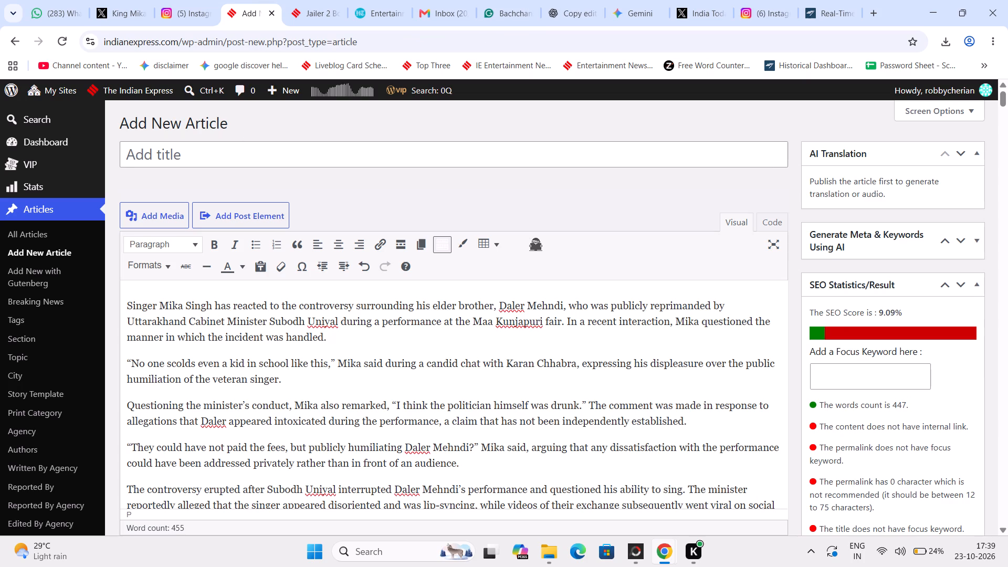
click(245, 153)
key(ctrl+v)
Copy the article title into the Alternate Heading field under IE Alternate Fields.
triple_click(236, 156)
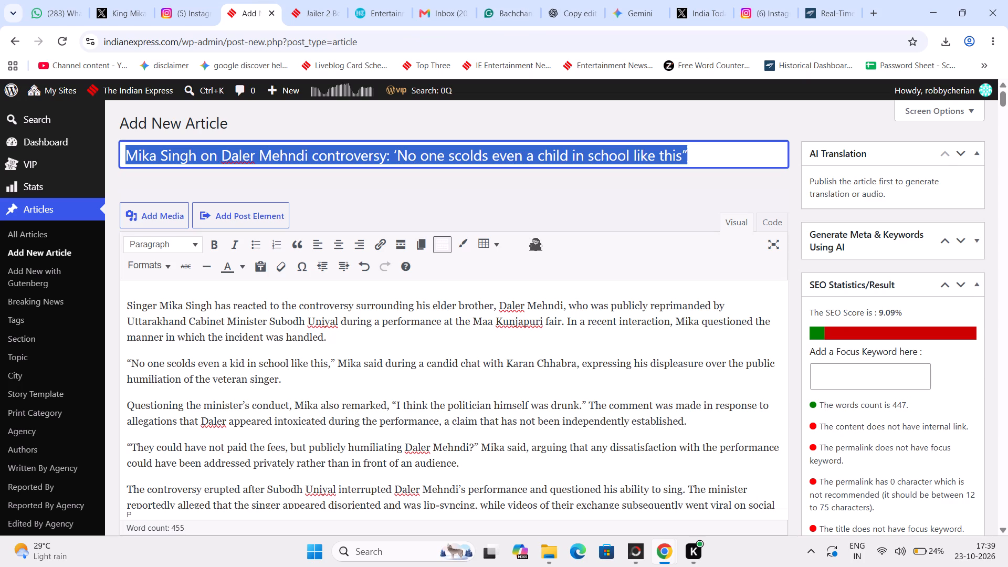
key(ctrl+c)
drag(1002, 97, 1000, 530)
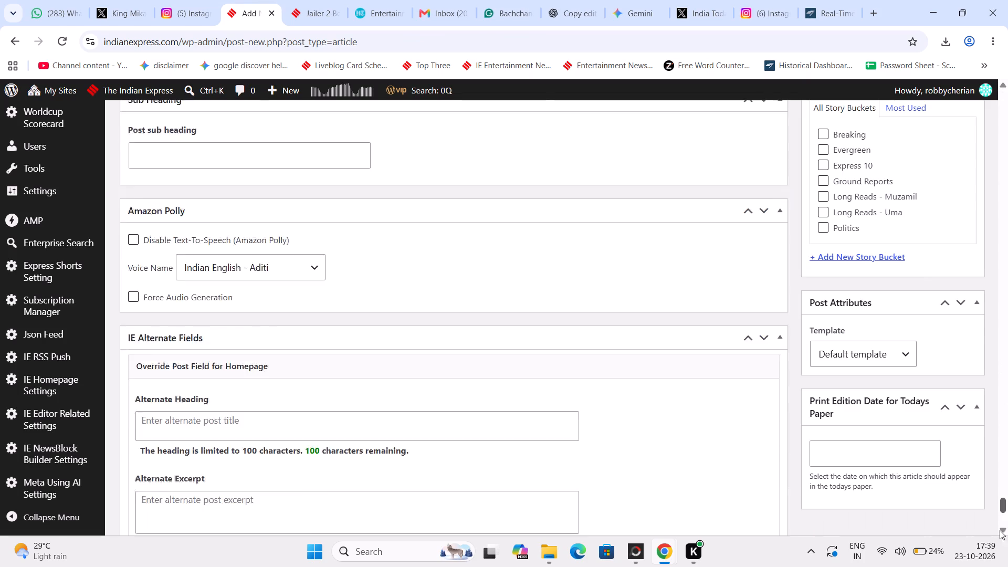
drag(1000, 530, 999, 547)
click(393, 132)
key(ctrl+v)
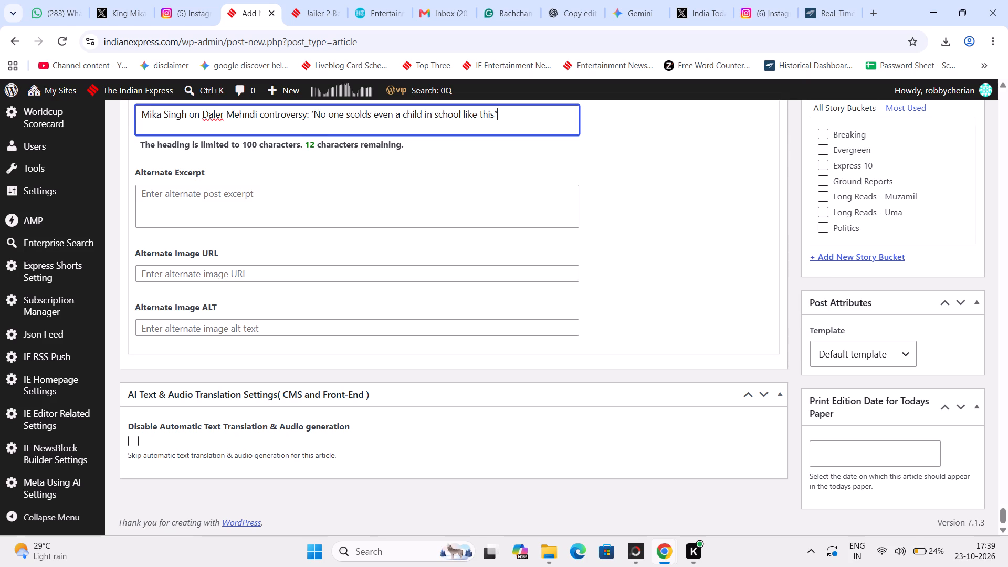
Replace the closing quotation mark at the end of the Alternate Heading with a slash.
click(1007, 115)
scroll(318, 341, down, 9)
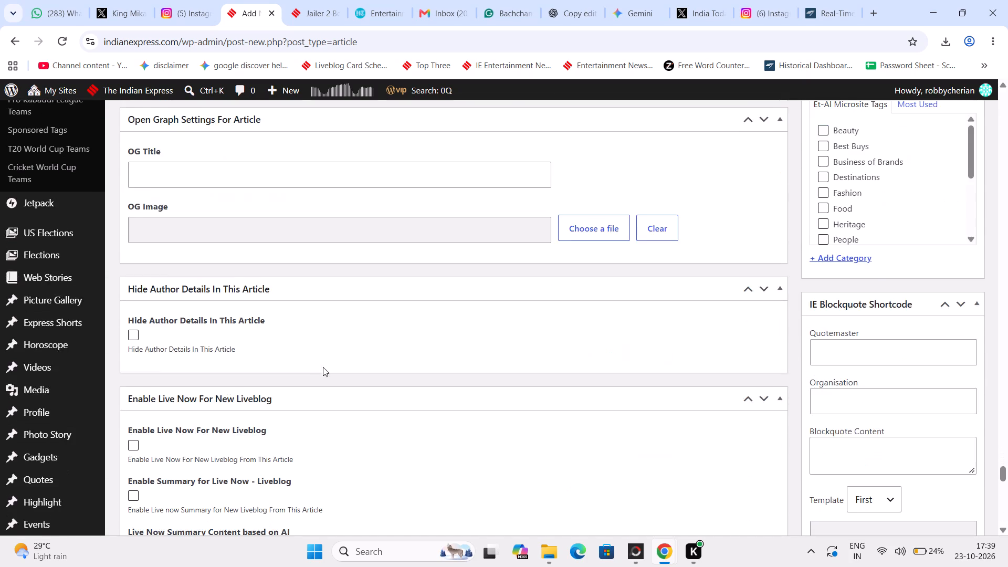
scroll(369, 396, down, 16)
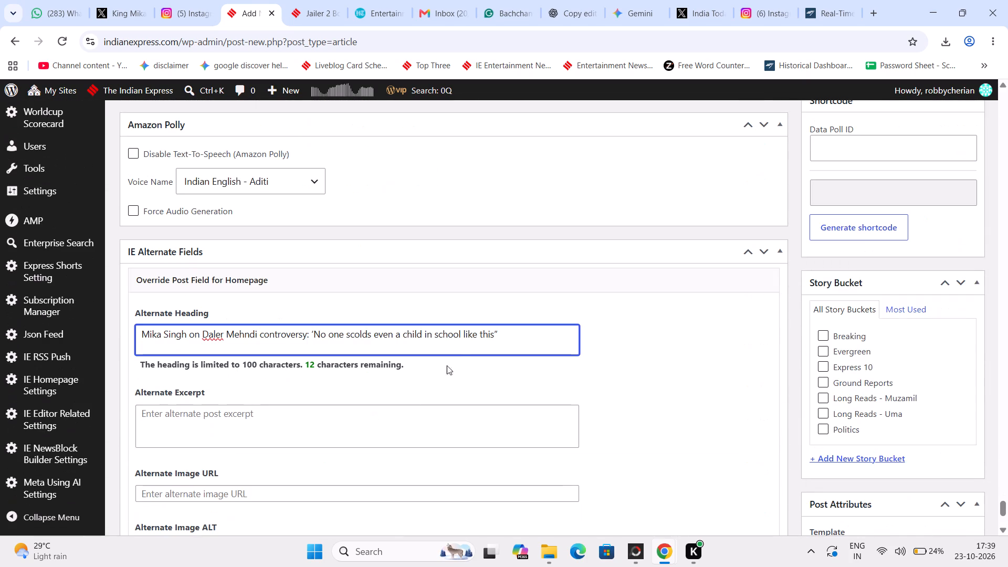
drag(495, 331, 505, 333)
key(slash)
Copy "Mika Singh on Daler Mehndi" from the Alternate Heading into the SEO Keywords field and change it to "Mika Singh, Daler Mehndi".
drag(261, 337, 126, 346)
key(ctrl+c)
click(1007, 275)
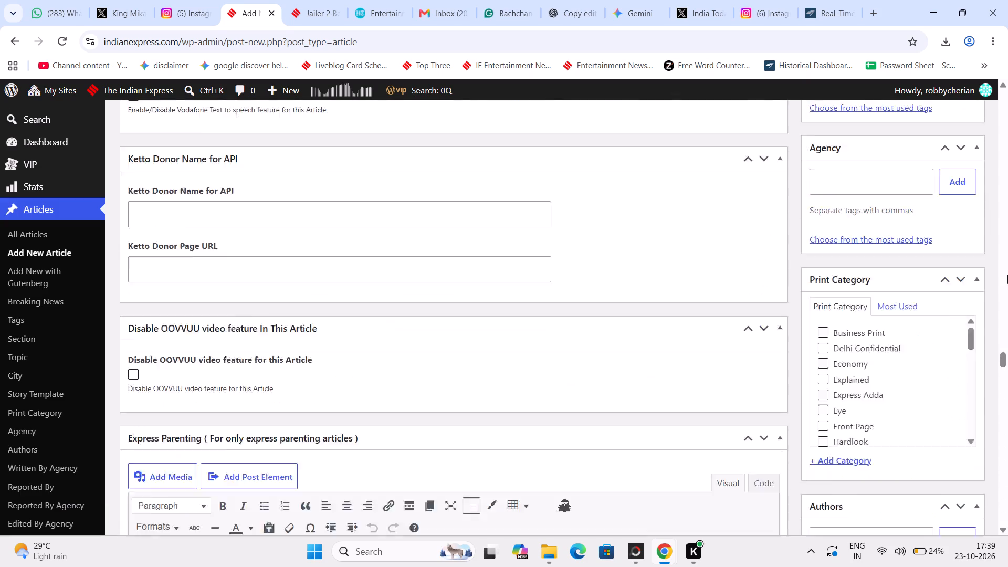
drag(1007, 275, 1007, 115)
scroll(301, 427, down, 12)
click(298, 457)
key(ctrl+v)
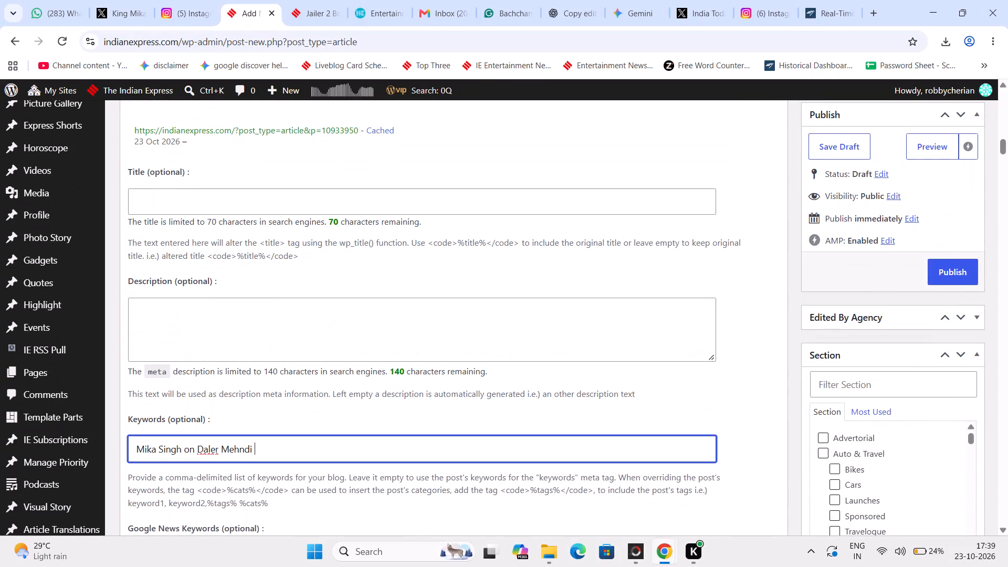
drag(194, 448, 180, 449)
key(comma)
Add "Daler Mehndi performance" to the comma-separated SEO keywords, reusing the copied name.
drag(260, 444, 188, 440)
key(ctrl+c)
click(320, 452)
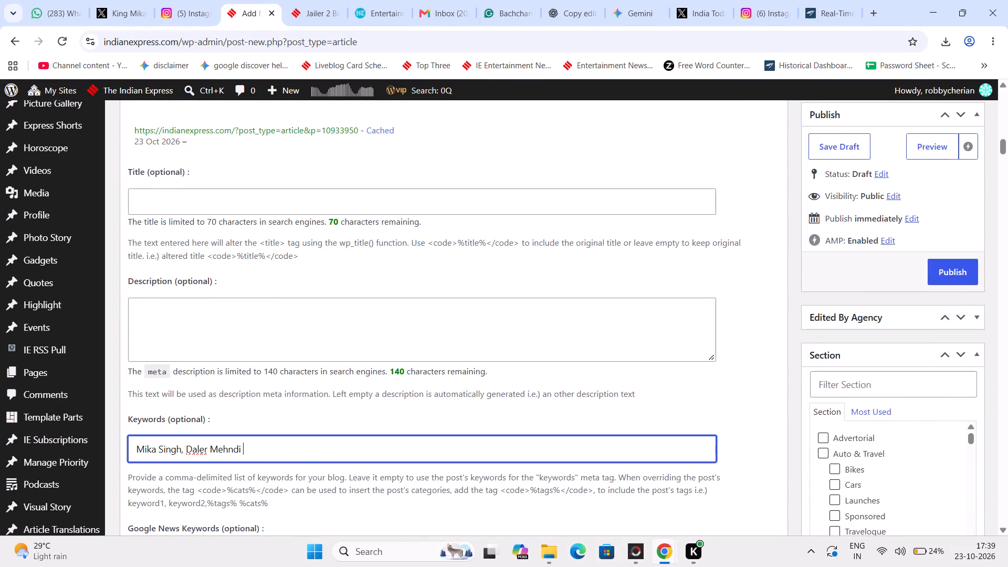
key(BackSpace)
key(space)
key(BackSpace)
text(,)
key(space)
key(ctrl+v)
key(space)
text(p)
key(BackSpace)
key(BackSpace)
text(performance,)
key(space)
Add the keywords "Daler Mehndi show" and "Daler Mehndi concert" to the SEO keyword list.
key(ctrl+v)
text(hs)
key(BackSpace)
key(BackSpace)
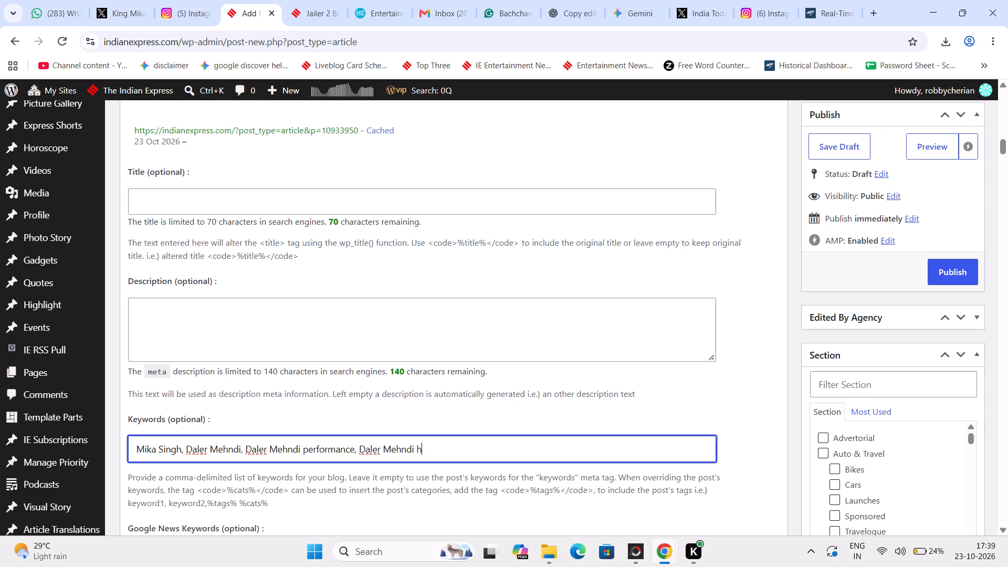
text(show,)
key(space)
key(ctrl+v)
text(concert,)
key(space)
Add the keyword "Daler Mehndi uttrakhand" to the SEO keyword list, followed by a comma.
key(ctrl+v)
key(space)
text(u)
key(BackSpace)
key(BackSpace)
text(utrr)
key(BackSpace)
key(BackSpace)
text(trakhan,)
key(space)
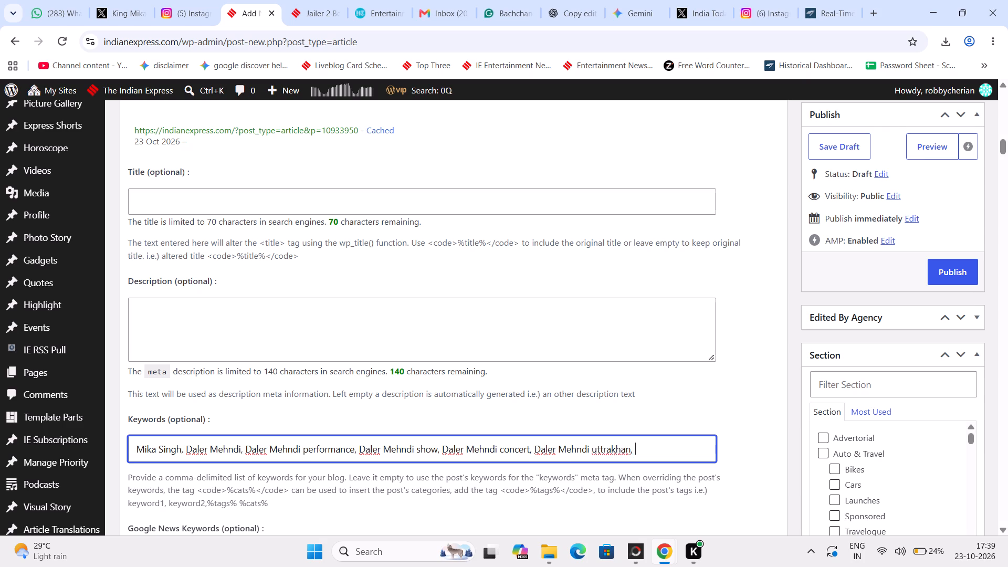
key(BackSpace)
key(BackSpace)
text(d,)
key(space)
Copy "Subodh Uniyal" from the article body to the end of the SEO keywords, and copy the complete keyword list.
scroll(320, 452, up, 5)
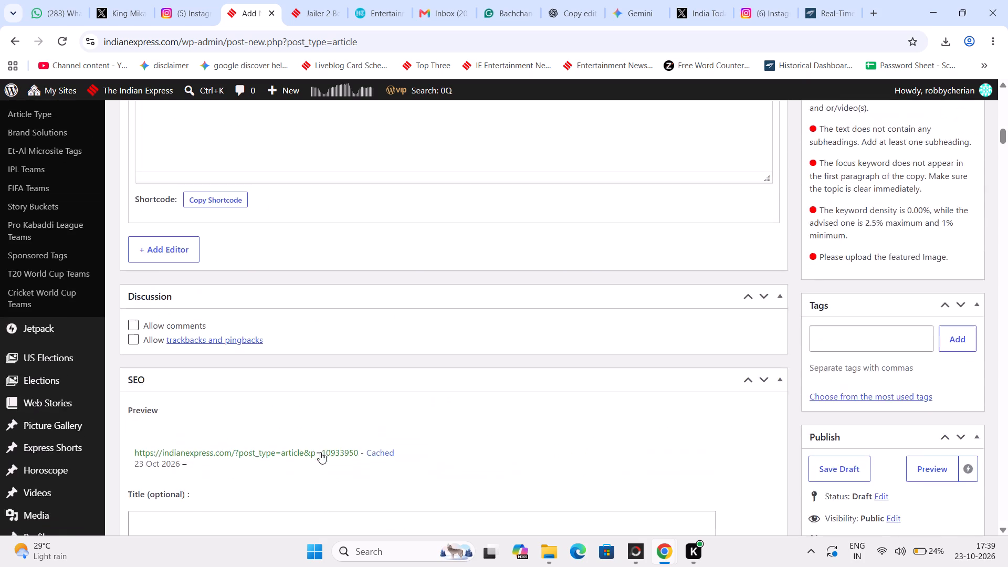
scroll(320, 452, up, 18)
click(501, 379)
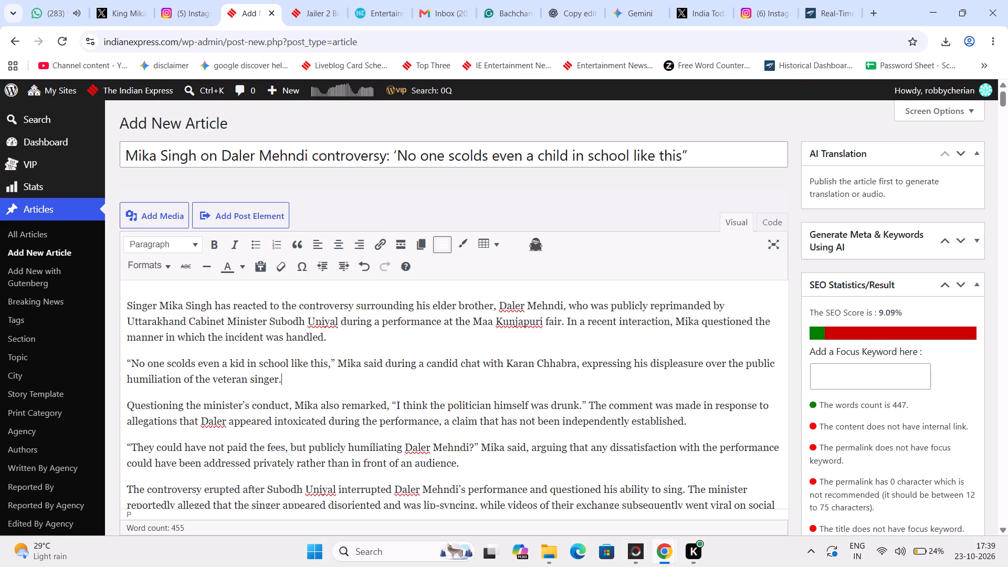
scroll(480, 324, down, 1)
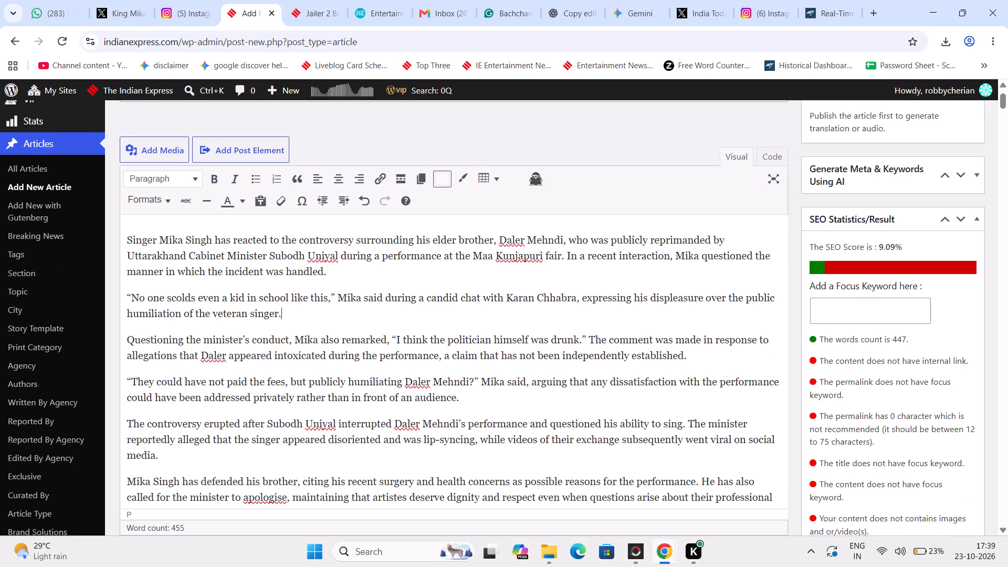
scroll(498, 374, down, 1)
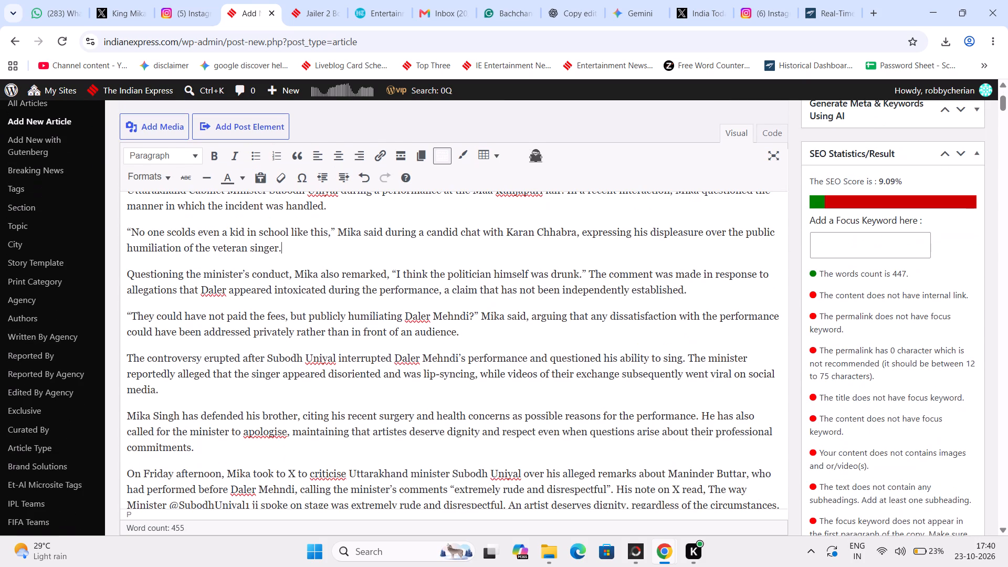
drag(337, 359, 268, 364)
key(ctrl+c)
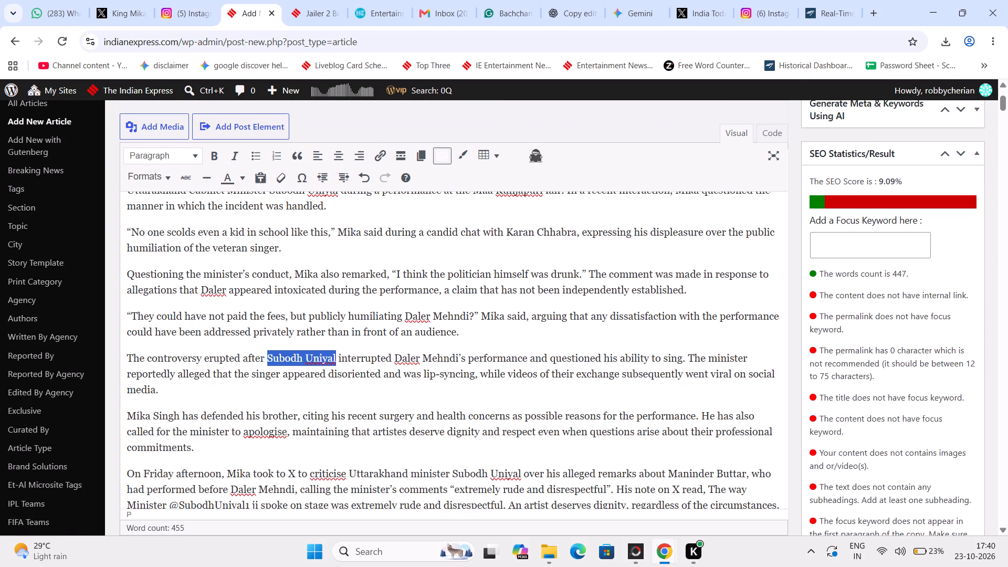
scroll(537, 401, down, 12)
scroll(539, 403, down, 11)
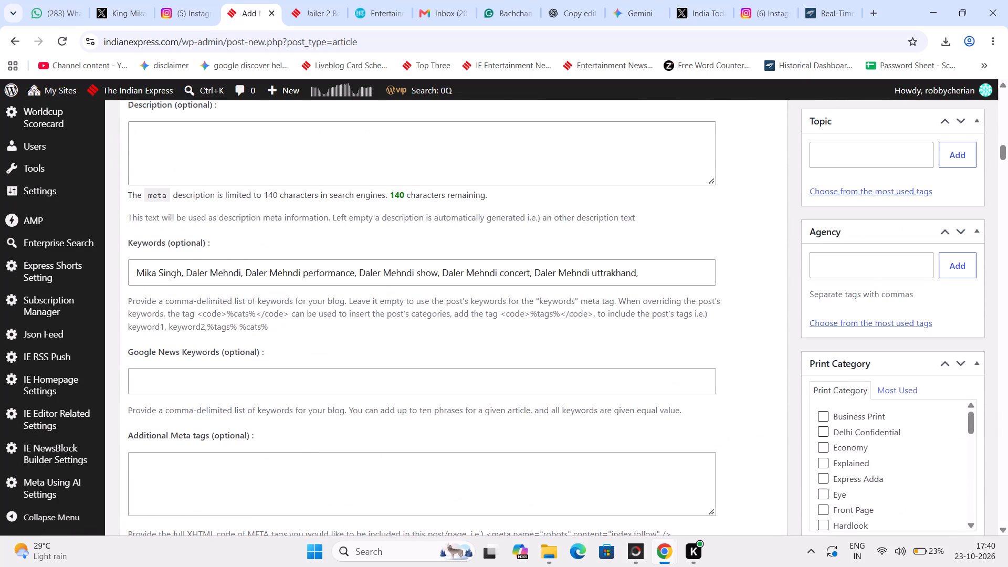
click(649, 265)
key(ctrl+v)
key(ctrl+a)
key(ctrl+c)
Filter the sections by "boll" and assign the article to Entertainment and its Bollywood subsection.
scroll(837, 268, up, 2)
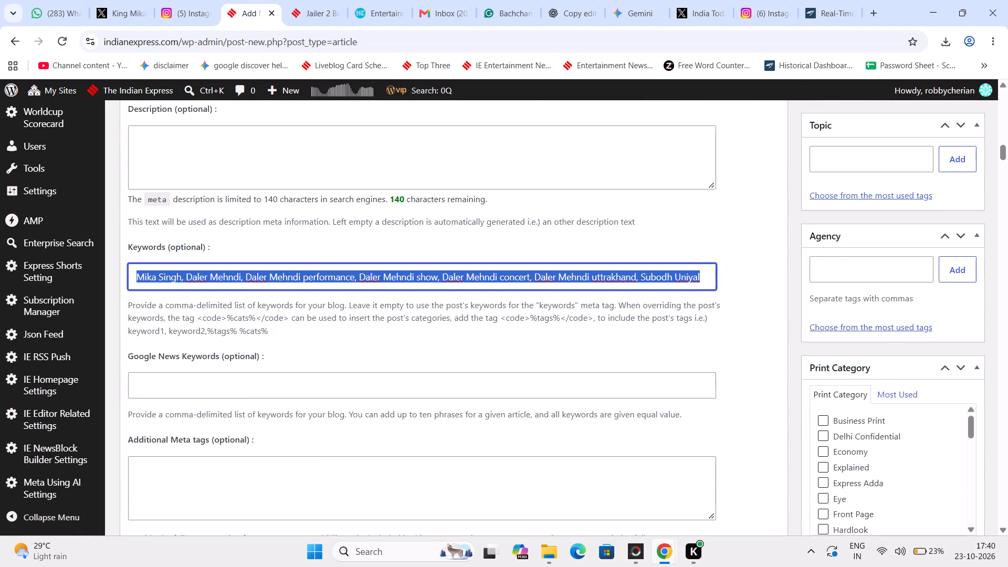
scroll(837, 268, up, 9)
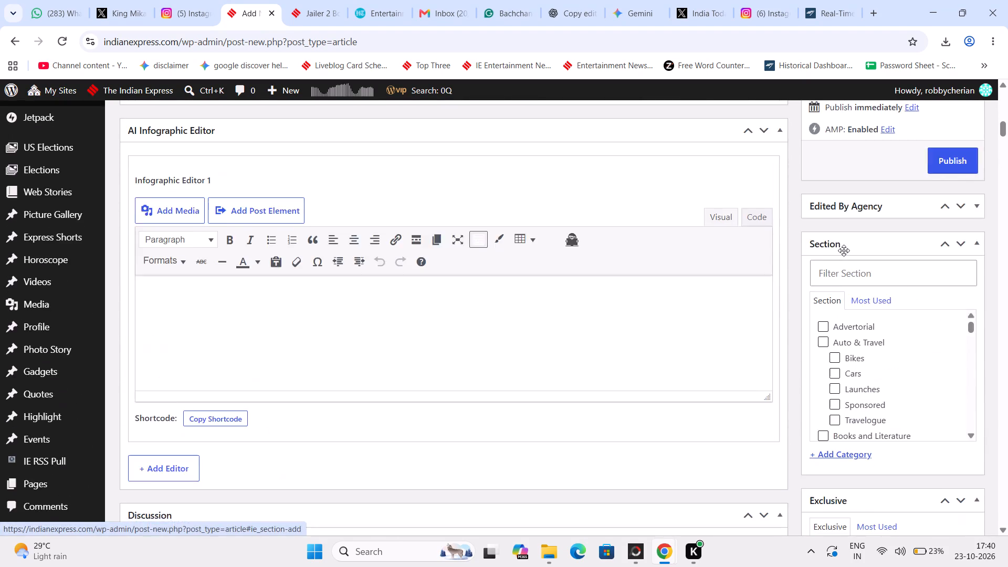
scroll(844, 250, up, 2)
click(827, 404)
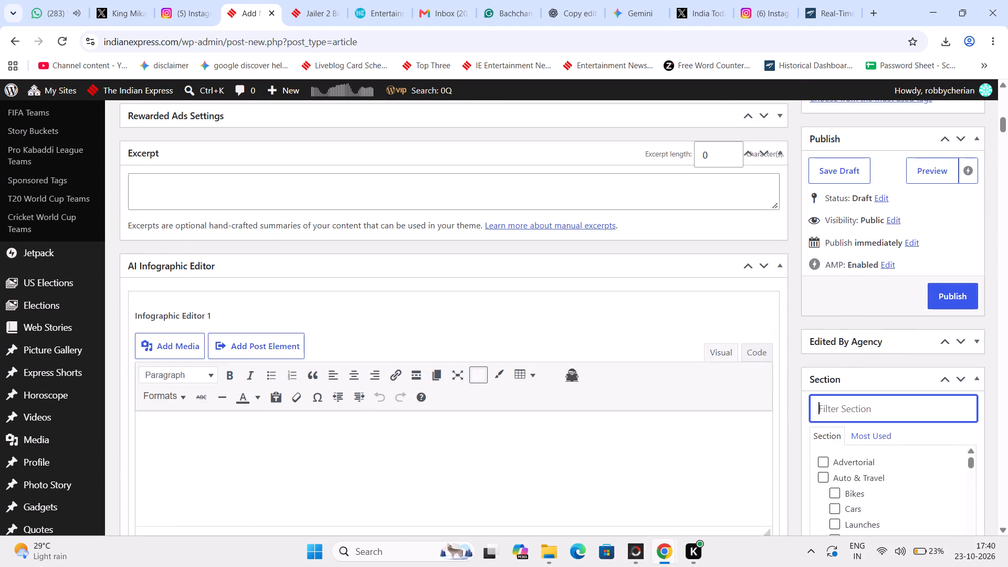
text(boll)
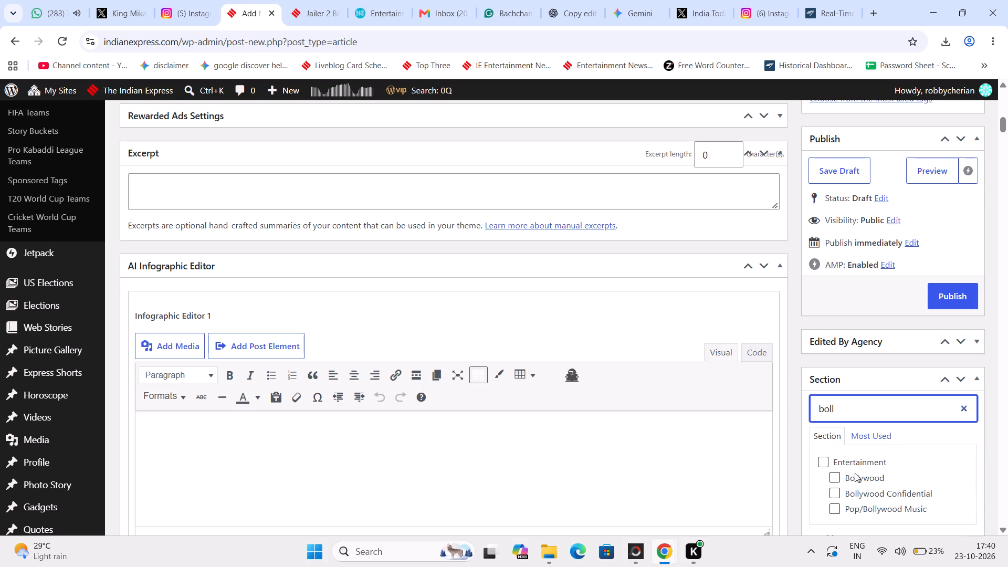
click(855, 471)
click(845, 479)
Add the copied keyword list as the article's tags.
scroll(838, 478, up, 4)
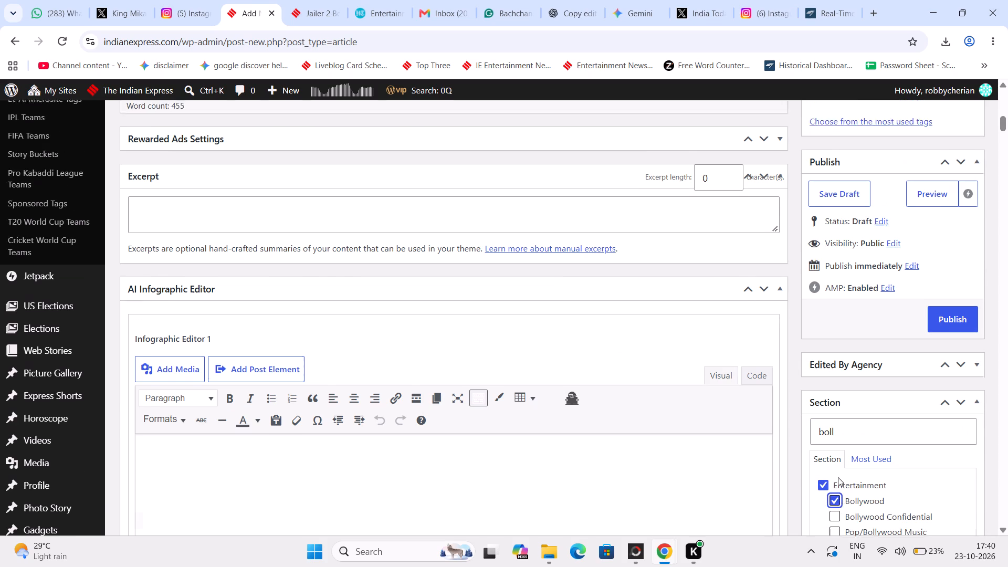
click(899, 303)
key(ctrl+v)
click(957, 295)
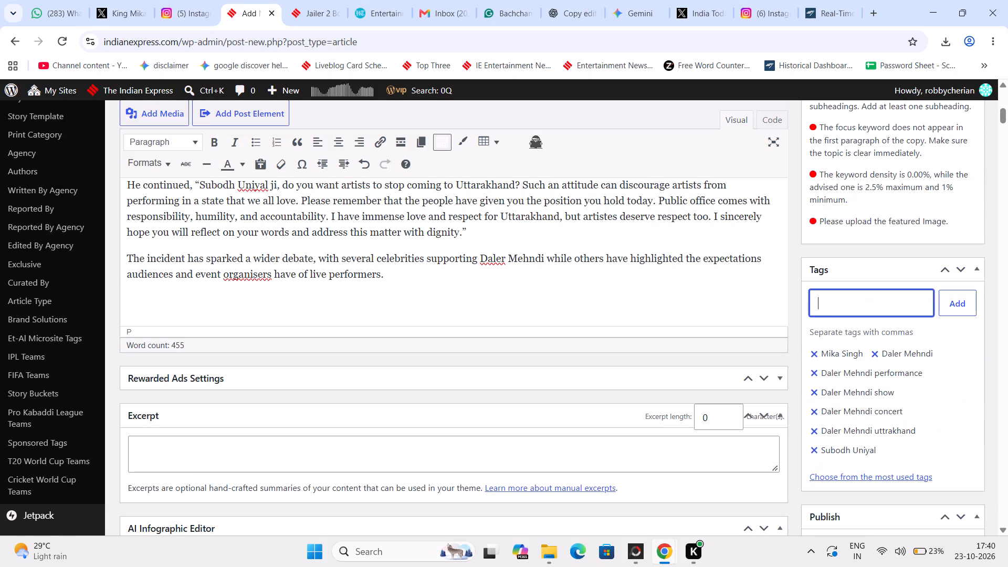
Copy the "Daler Mehndi" tag into the focus keyword field under SEO Statistics.
drag(936, 354, 884, 354)
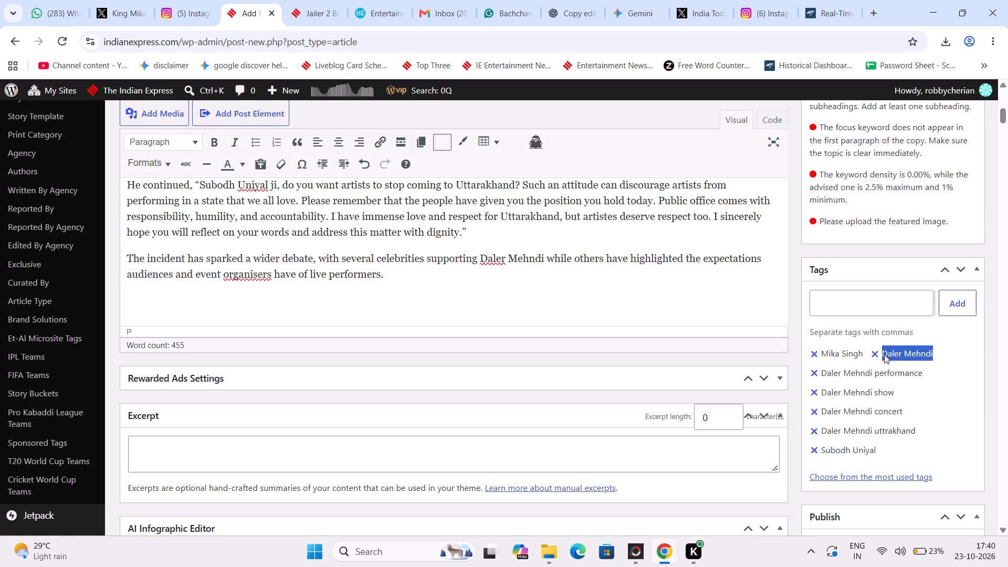
drag(884, 354, 884, 354)
key(ctrl+c)
scroll(881, 354, up, 7)
click(882, 311)
key(ctrl+v)
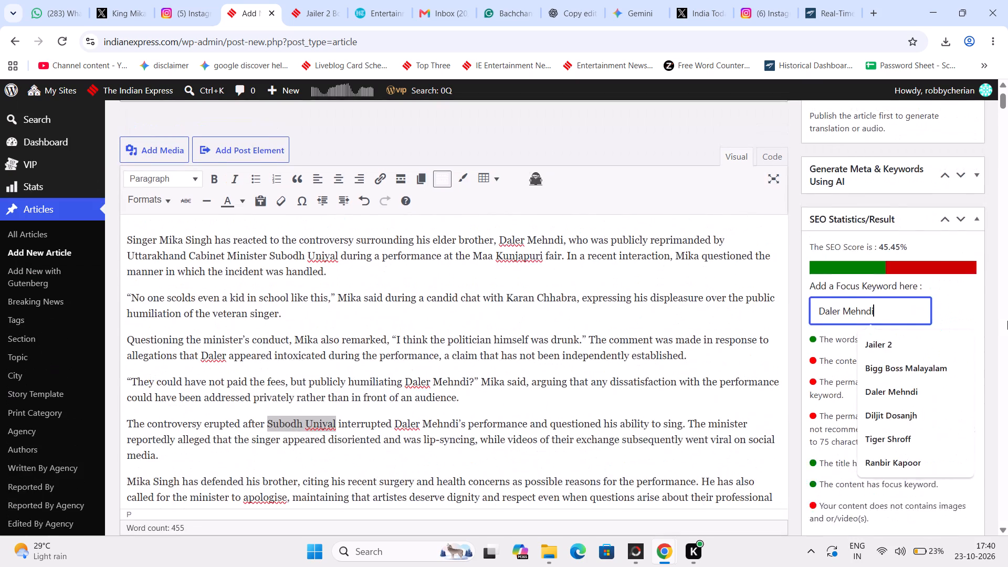
Mark the article as Web Exclusive and add New Delhi as its city.
double_click(1007, 321)
click(1007, 321)
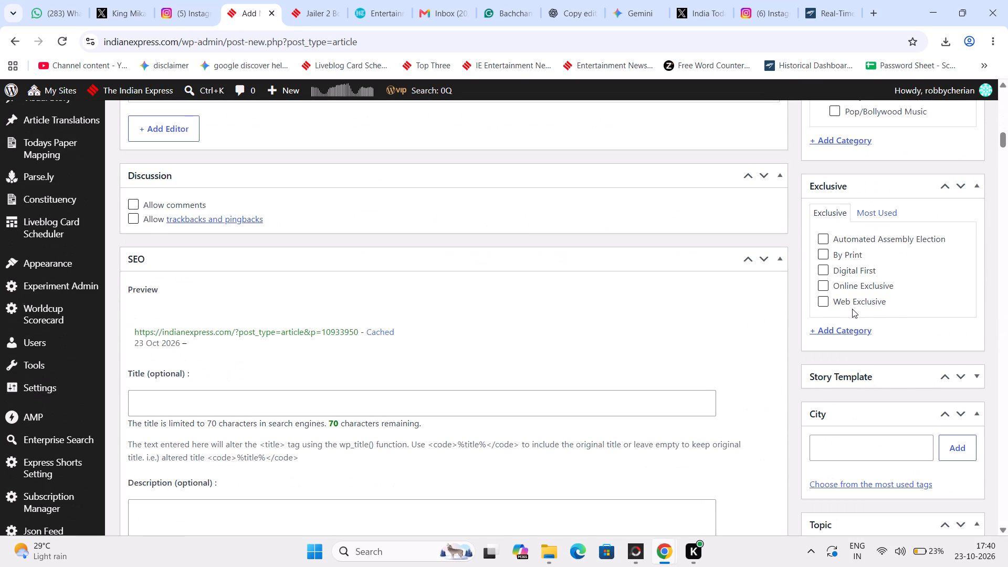
click(844, 305)
click(867, 451)
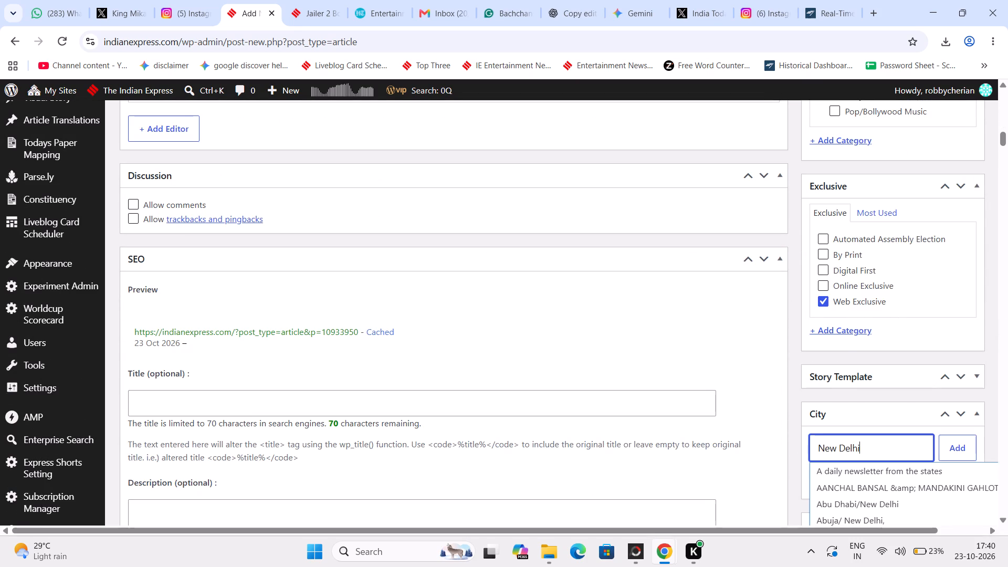
key(Return)
Add Entertainment Desk as the article's agency.
double_click(1007, 372)
scroll(1007, 372, up, 2)
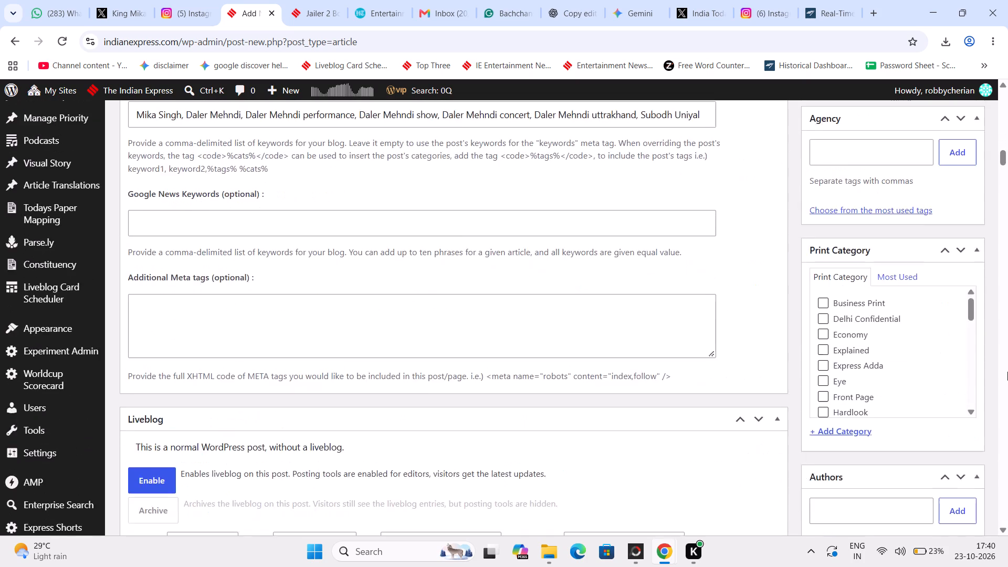
scroll(1007, 372, up, 4)
click(886, 268)
click(875, 280)
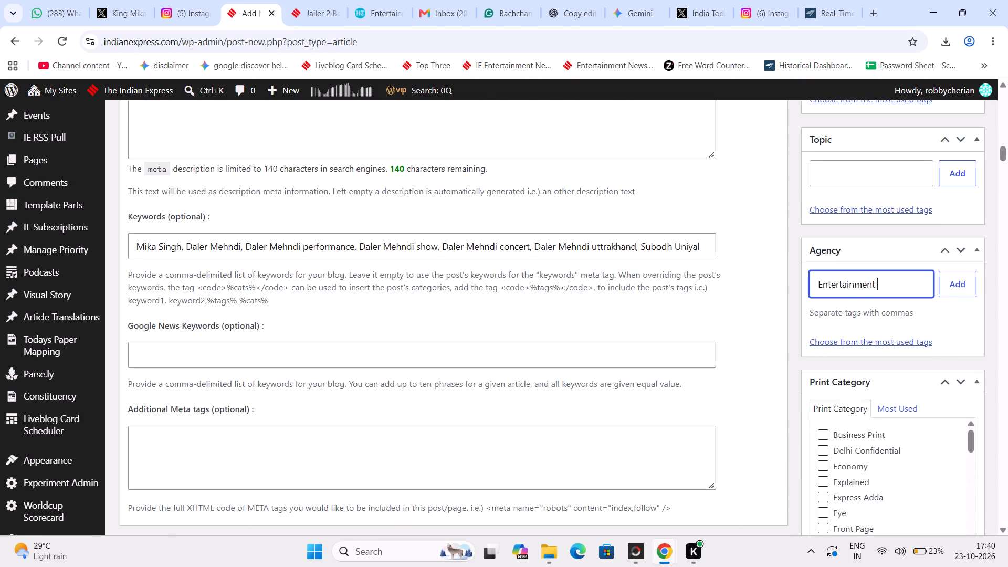
key(Return)
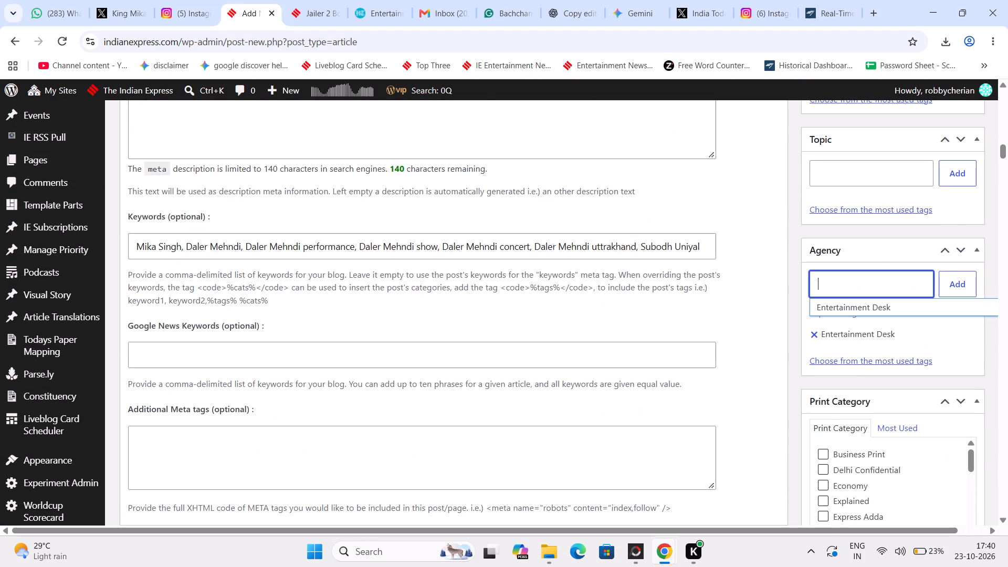
Copy the full SEO keyword list into the Google News Keywords field.
triple_click(635, 240)
key(ctrl+c)
key(Tab)
key(ctrl+v)
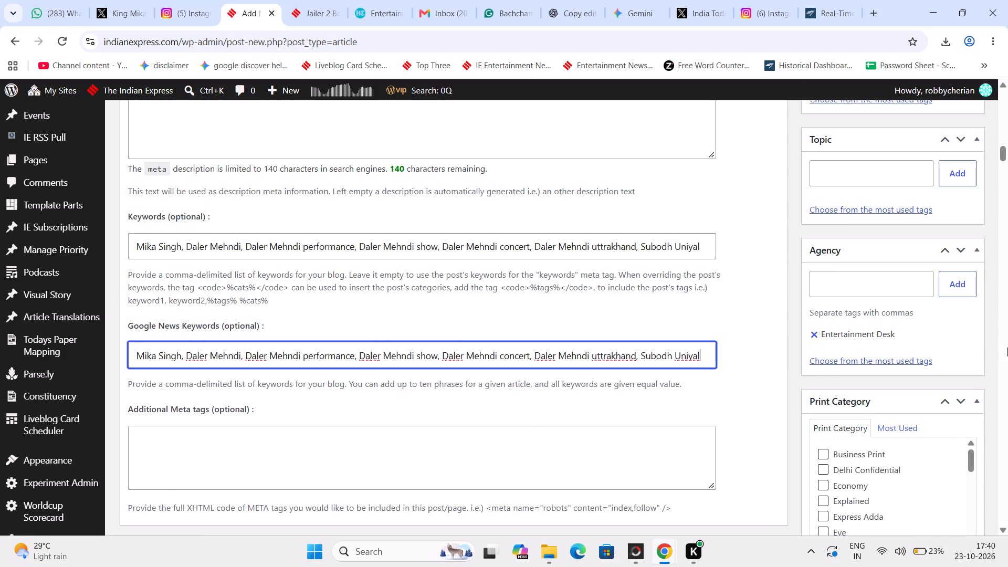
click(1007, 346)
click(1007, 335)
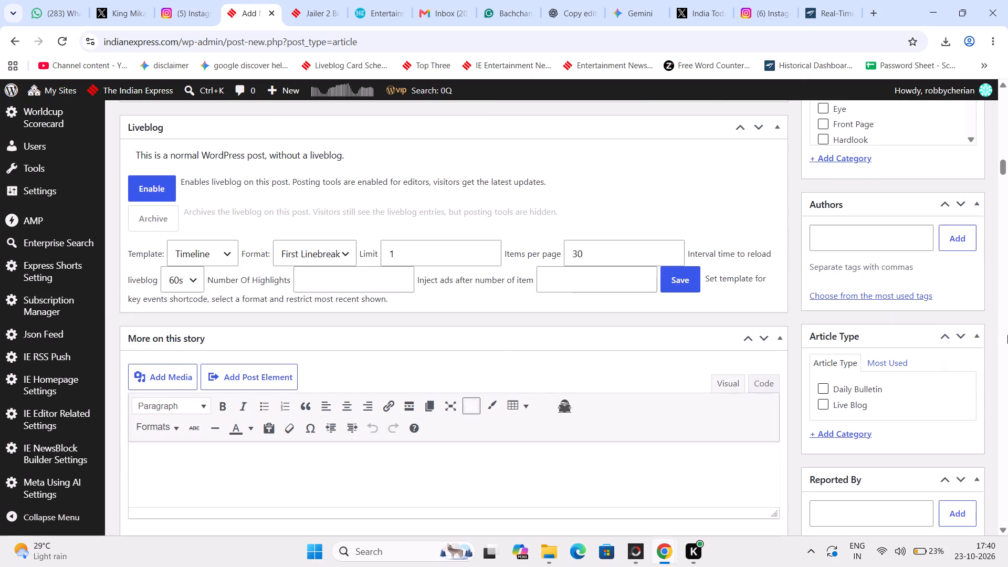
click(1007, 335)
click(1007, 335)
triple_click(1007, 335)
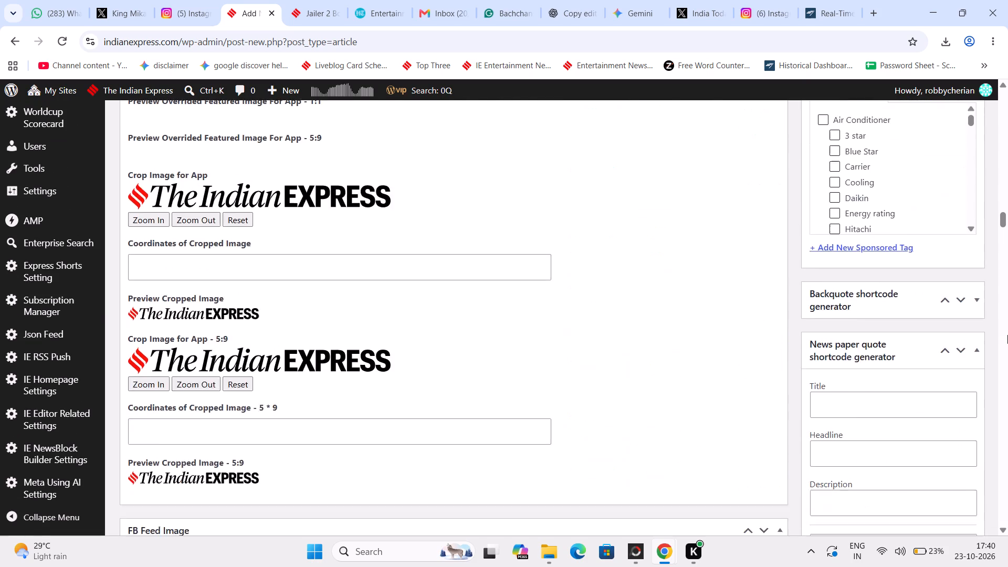
Credit the logged-in editor under Edited By, filtering for "robby", and set Print / Web Author to Web Team.
double_click(1007, 335)
click(1007, 335)
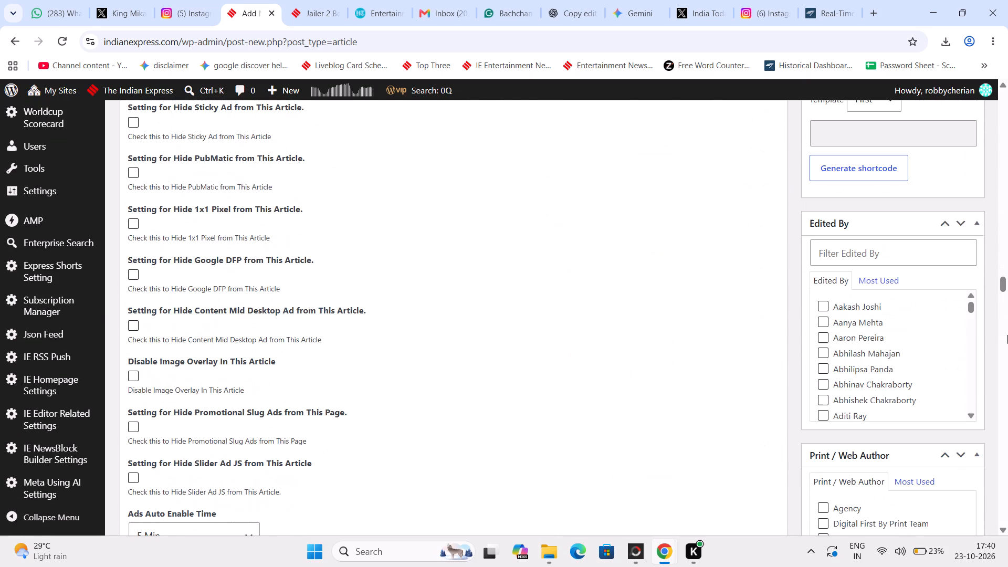
click(886, 257)
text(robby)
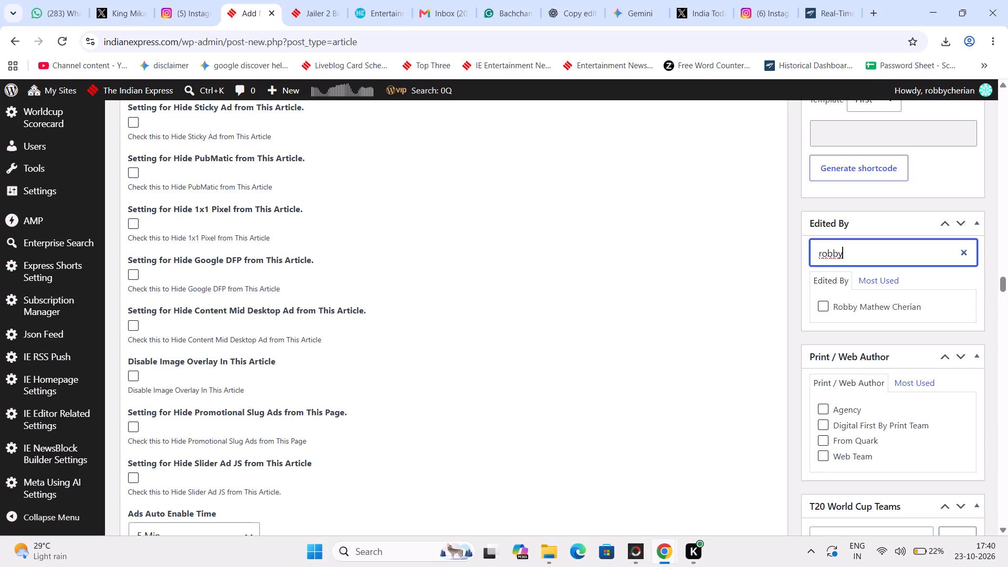
click(820, 310)
click(818, 455)
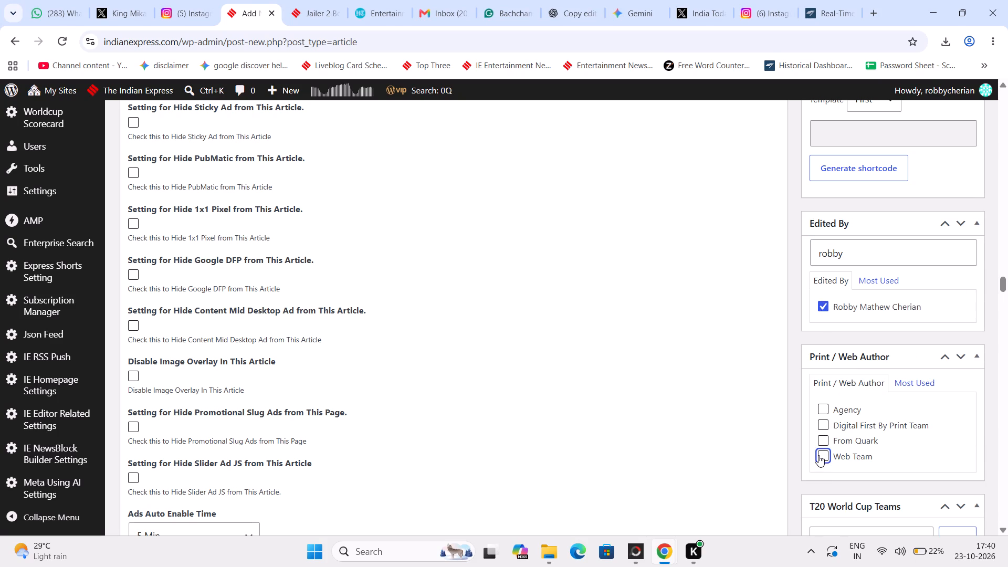
Find the Hidden Author Settings on the page and set the first author matching "jy" as the Hidden Author.
key(ctrl+f)
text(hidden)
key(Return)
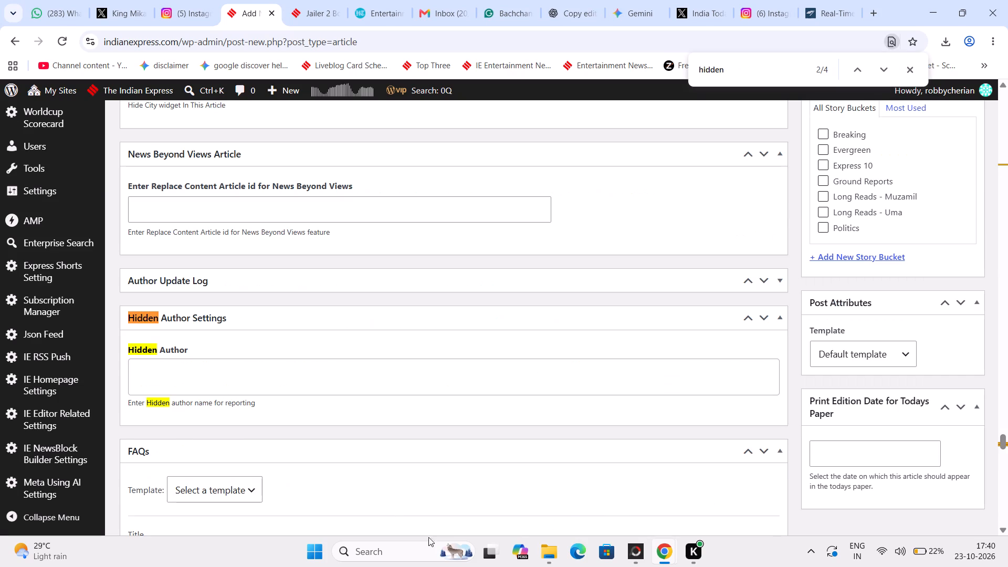
click(202, 397)
click(192, 384)
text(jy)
click(201, 415)
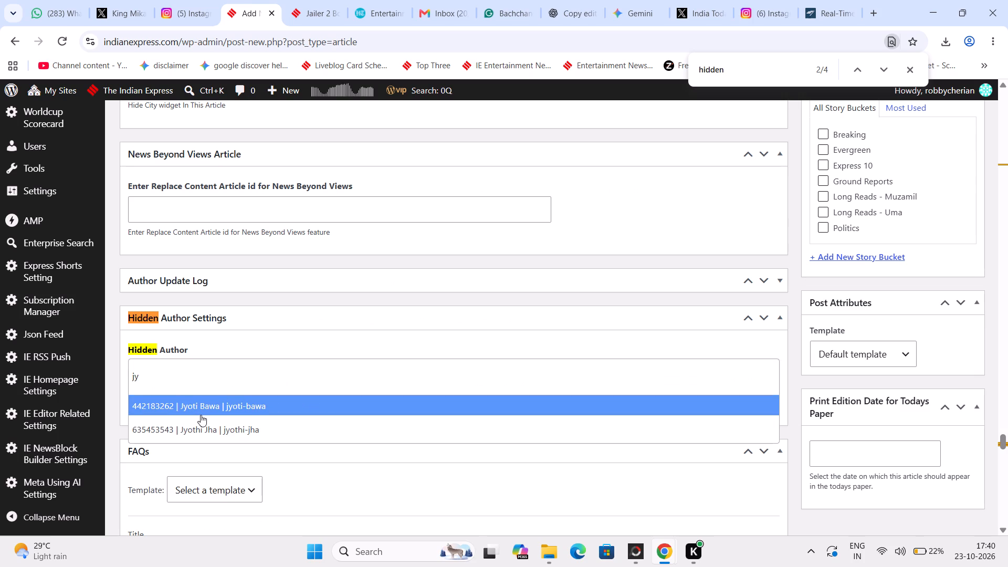
Return to the article's body text and examine its closing paragraphs.
click(1007, 226)
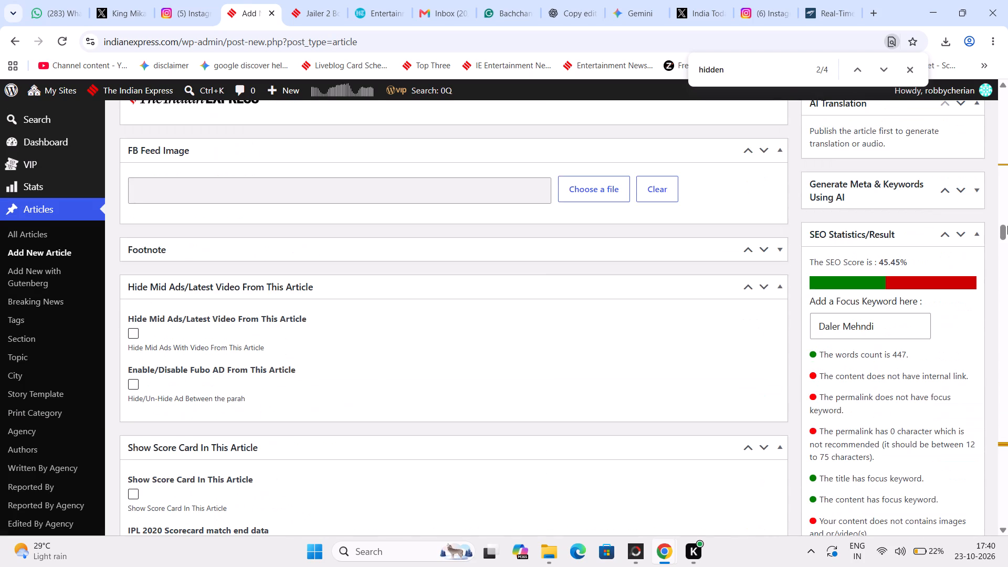
drag(1007, 226, 1007, 74)
scroll(973, 291, down, 5)
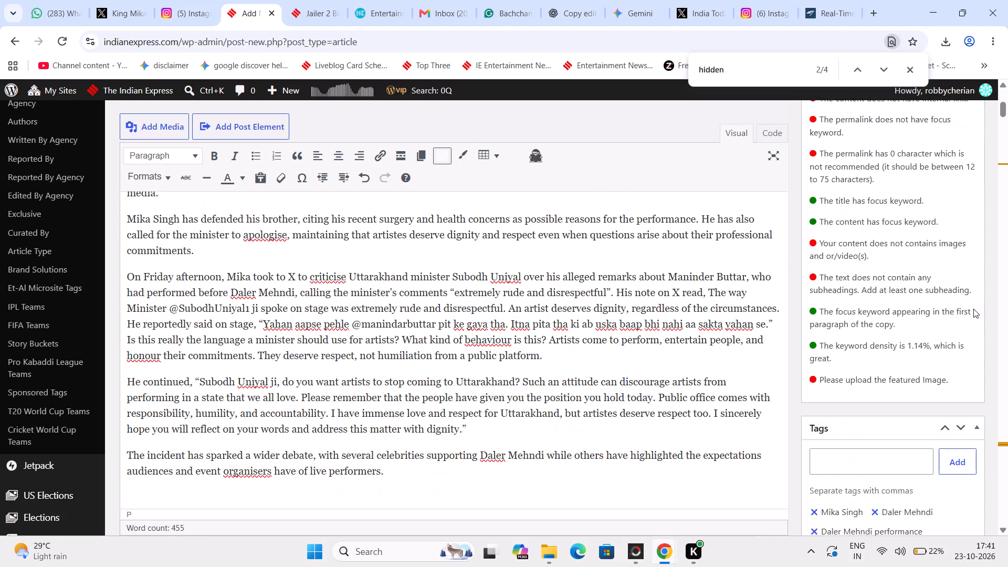
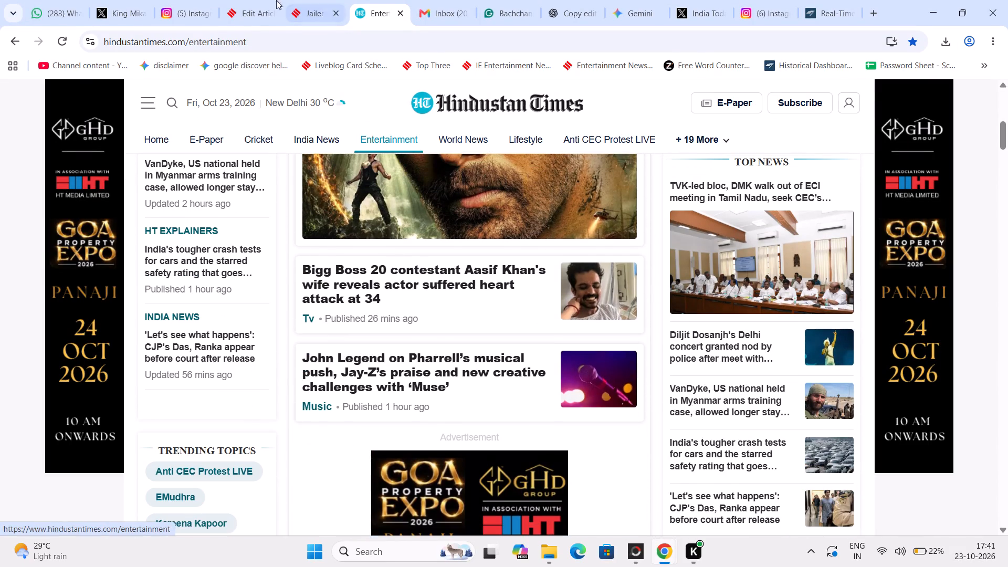
Return to the article being edited and delete the empty line after the final paragraph of its body text.
click(223, 0)
scroll(392, 294, up, 10)
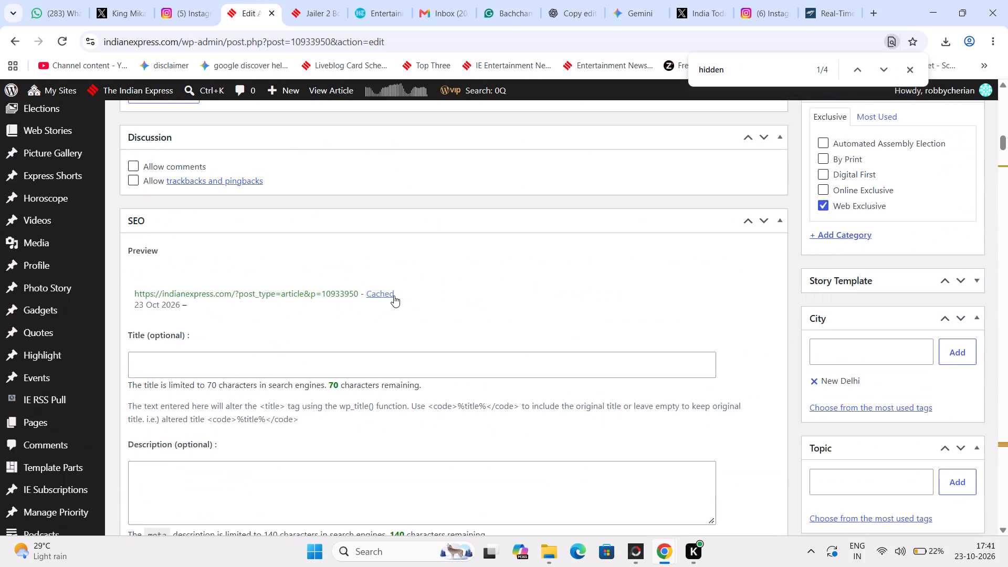
scroll(394, 296, up, 20)
scroll(394, 296, up, 1)
scroll(394, 296, down, 5)
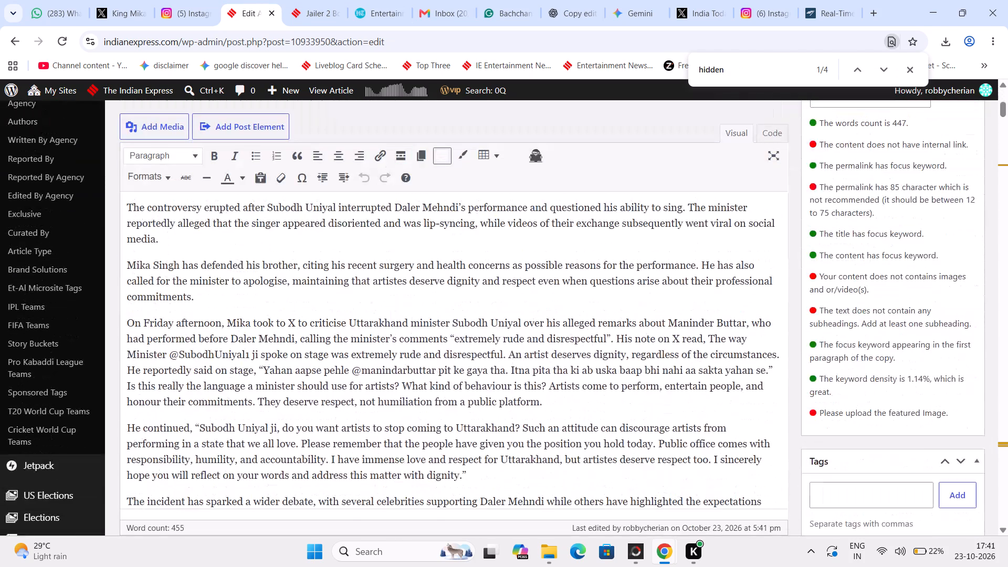
scroll(394, 296, down, 3)
click(382, 351)
key(BackSpace)
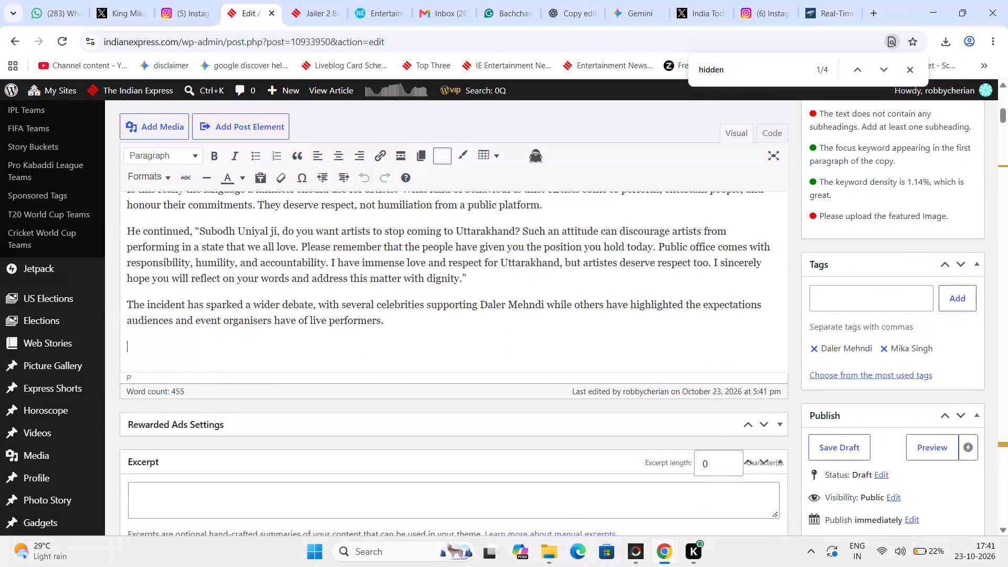
Replace the closing double quotation mark at the end of the article title with a single quotation mark.
scroll(382, 352, up, 15)
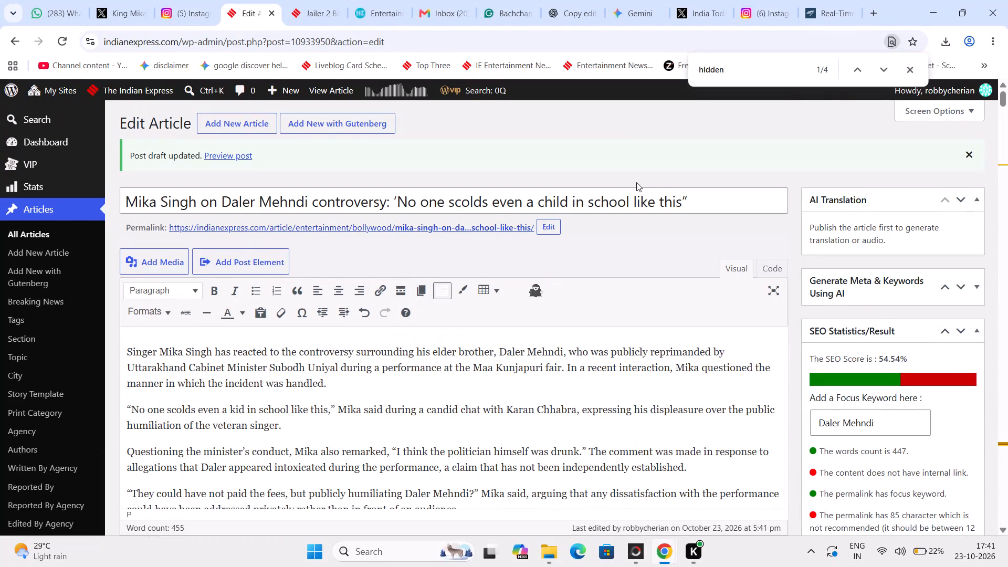
drag(684, 202, 695, 201)
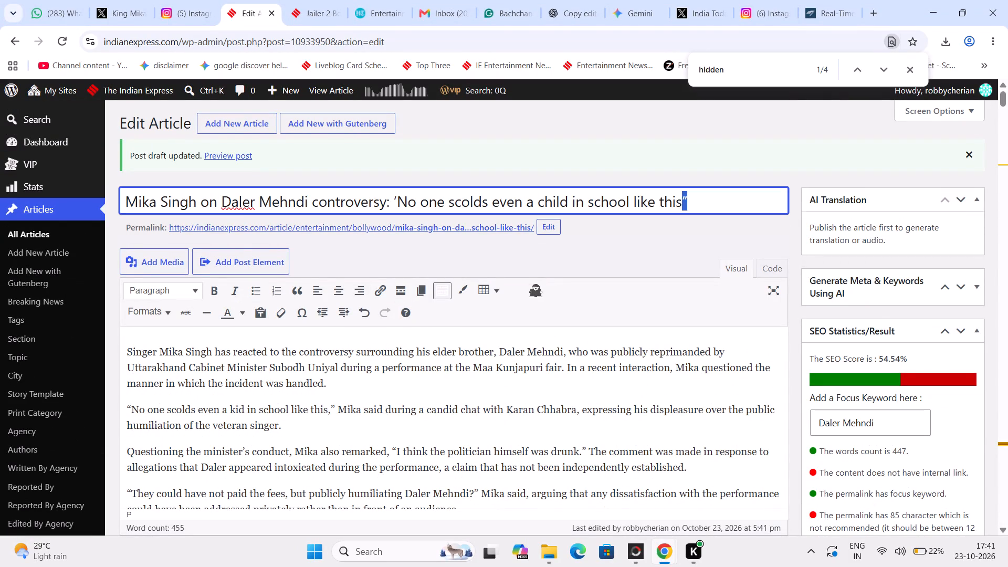
key(apostrophe)
Copy the text from "Mika said during a candid chat" to "veteran singer." in the second paragraph into the Excerpt field.
scroll(687, 265, down, 5)
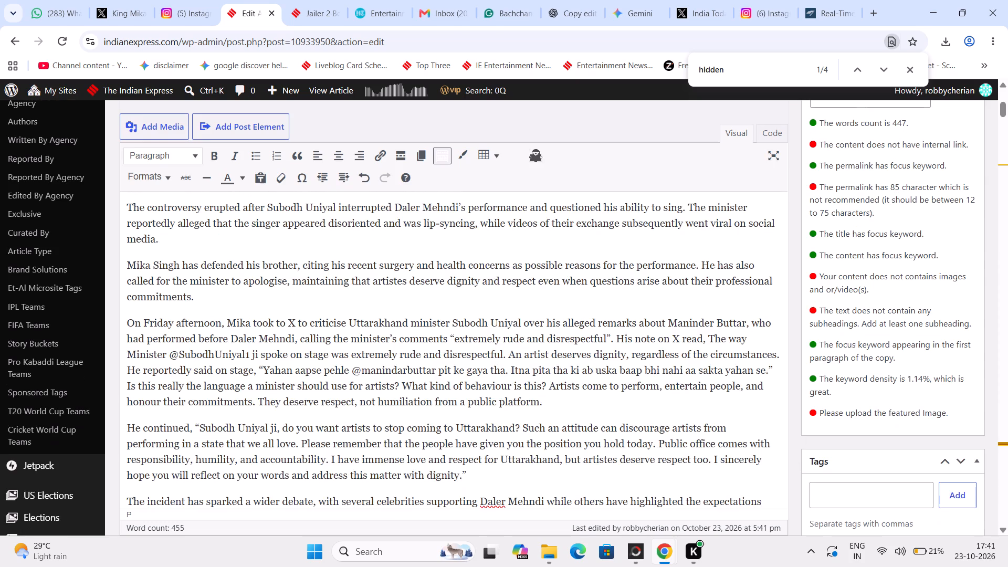
scroll(664, 338, up, 4)
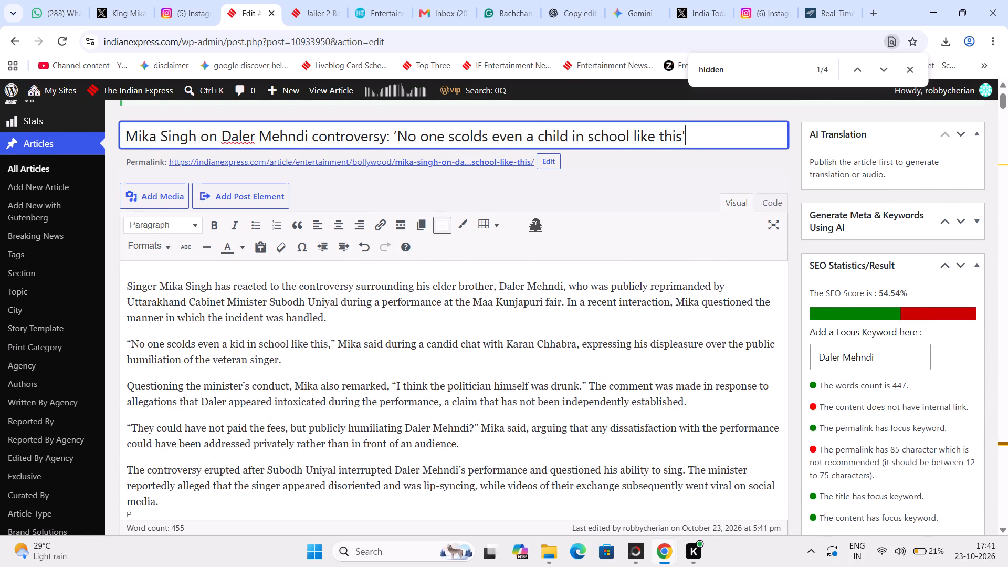
drag(340, 359, 339, 358)
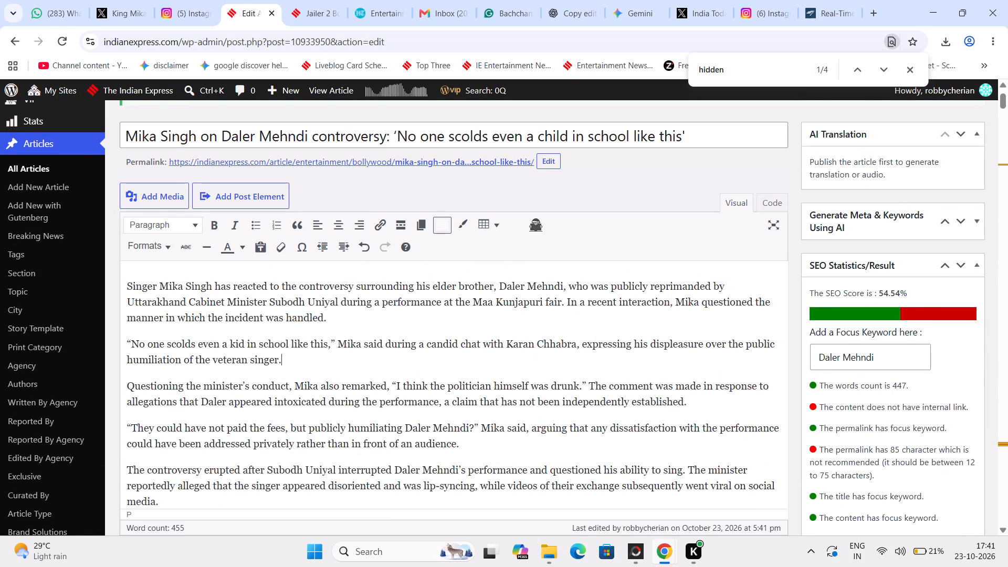
drag(339, 358, 337, 346)
key(ctrl+c)
scroll(337, 346, down, 10)
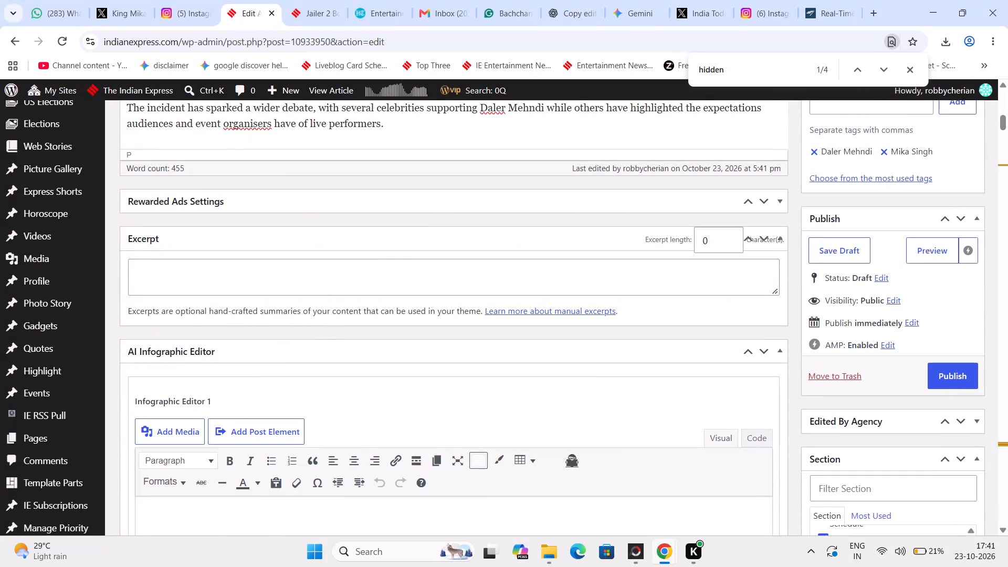
click(203, 271)
key(ctrl+v)
Reword the start of the excerpt to read "Mika Singh has expressed his displeasure", dropping the Karan Chhabra chat mention.
drag(159, 268, 334, 276)
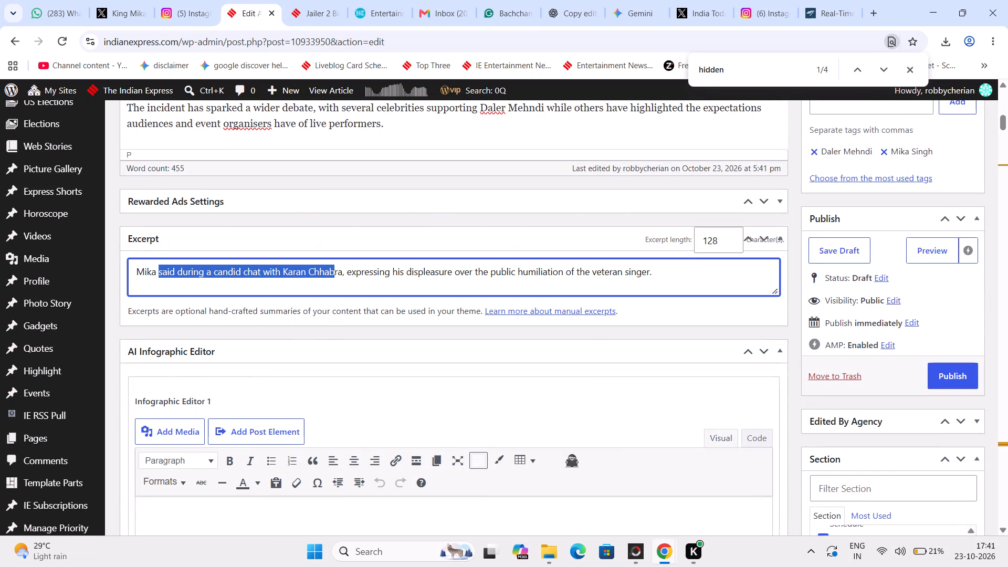
drag(334, 276, 344, 276)
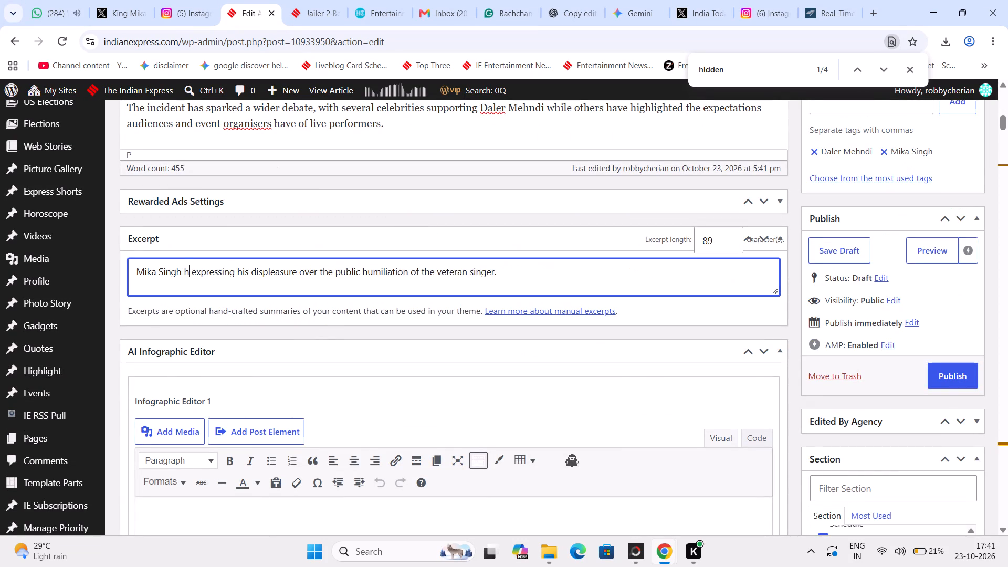
key(Right)
key(Right)
key(Right)
key(Right)
key(Right)
key(Right)
key(Right)
key(Right)
key(Right)
key(Right)
key(Left)
key(Right)
key(Right)
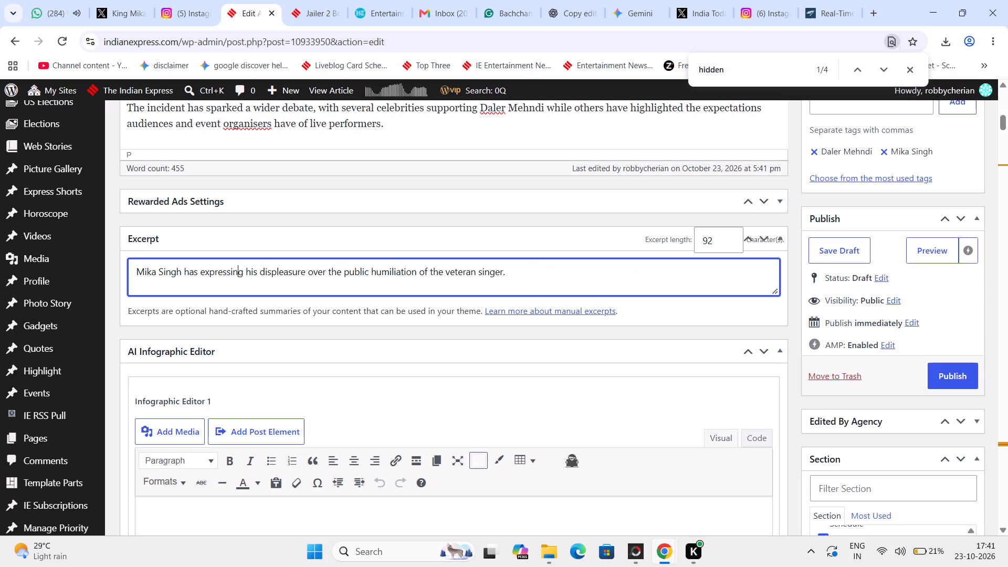
key(BackSpace)
key(BackSpace)
key(BackSpace)
text(ed)
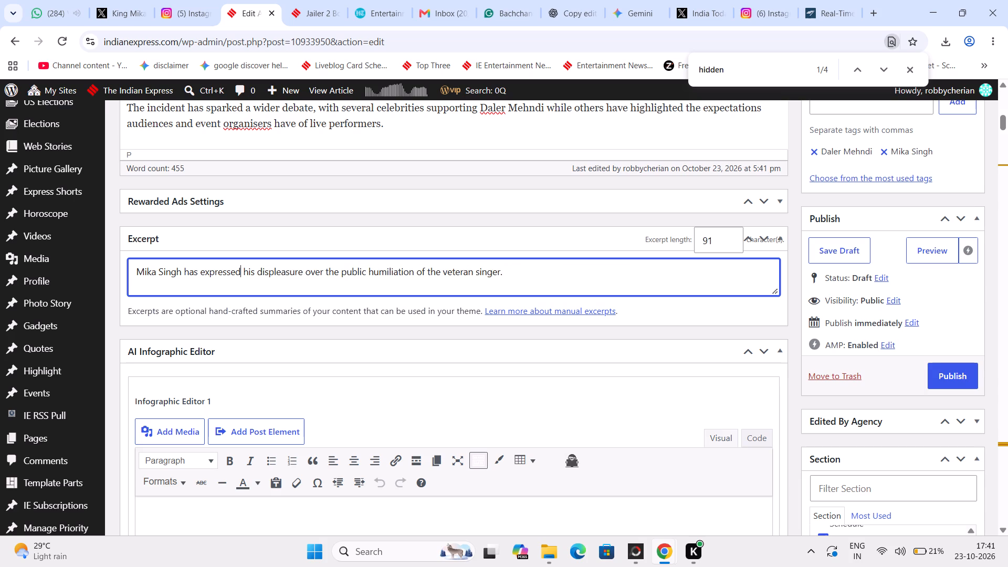
Replace "the" before "veteran singer" in the excerpt with "his brother and".
key(Right)
key(Right)
key(Right)
key(Down)
key(Left)
key(Left)
key(Left)
key(Left)
key(Left)
key(Left)
key(Left)
key(Left)
key(Left)
key(Left)
key(Left)
key(Left)
key(Left)
key(Left)
key(Left)
key(Left)
key(BackSpace)
key(BackSpace)
key(BackSpace)
text(sin)
key(BackSpace)
key(BackSpace)
key(BackSpace)
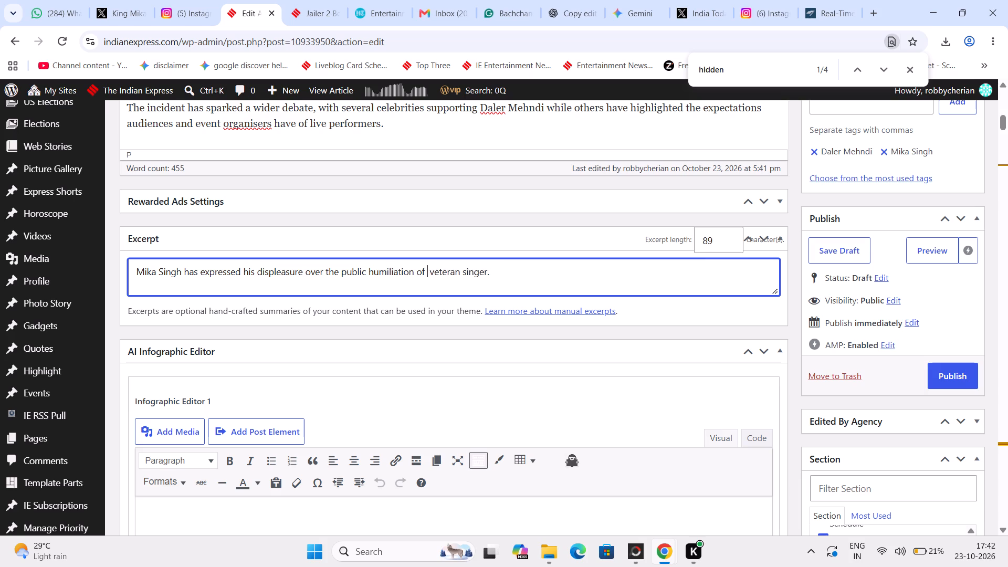
text(his brother and)
Add the name "Daler Mehndi" after "veteran singer" at the end of the excerpt.
key(Right)
key(Right)
key(Right)
key(Right)
key(Right)
key(Right)
key(Right)
key(Right)
key(Right)
key(Right)
key(Right)
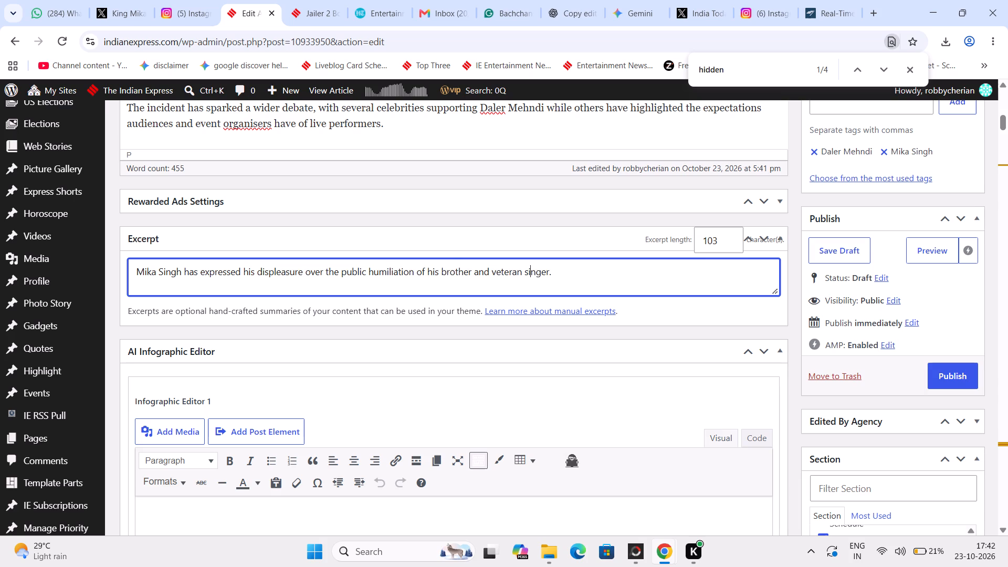
key(Right)
key(Right)
key(Right)
key(Right)
key(BackSpace)
key(BackSpace)
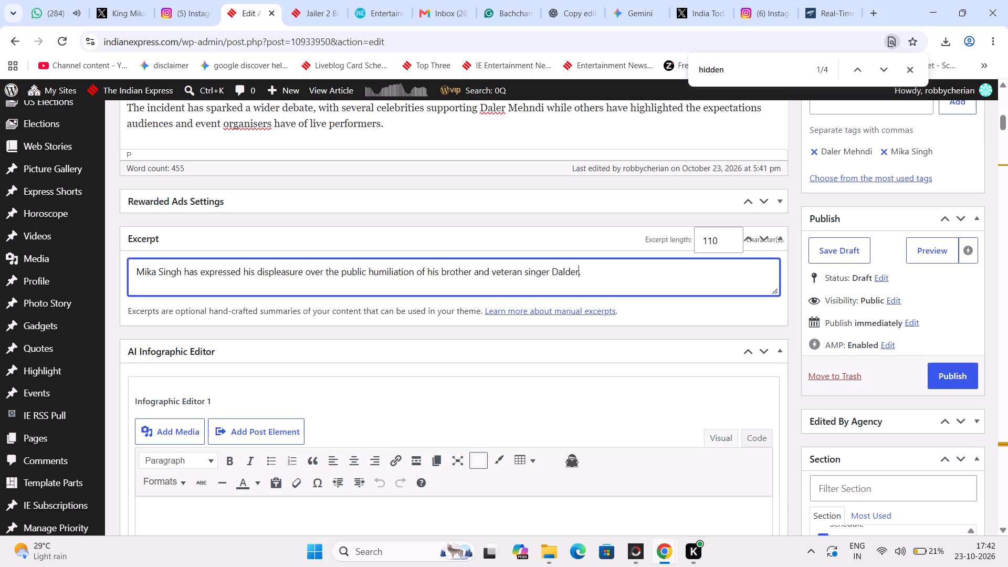
key(BackSpace)
key(BackSpace)
key(BackSpace)
text(ehndi)
Open the featured image selection for the article and choose the "daler mika" picture from the media library.
scroll(548, 276, up, 14)
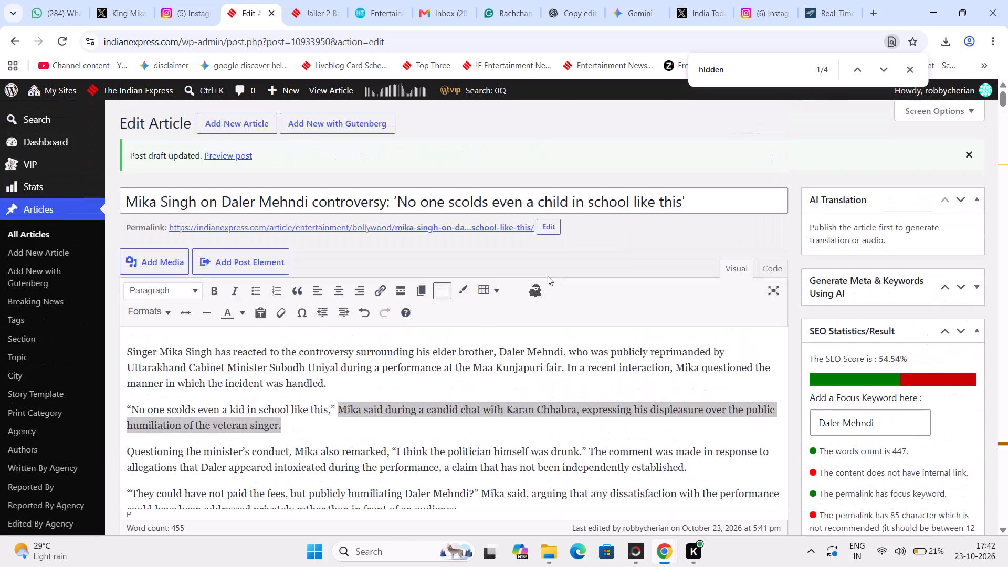
scroll(548, 276, up, 2)
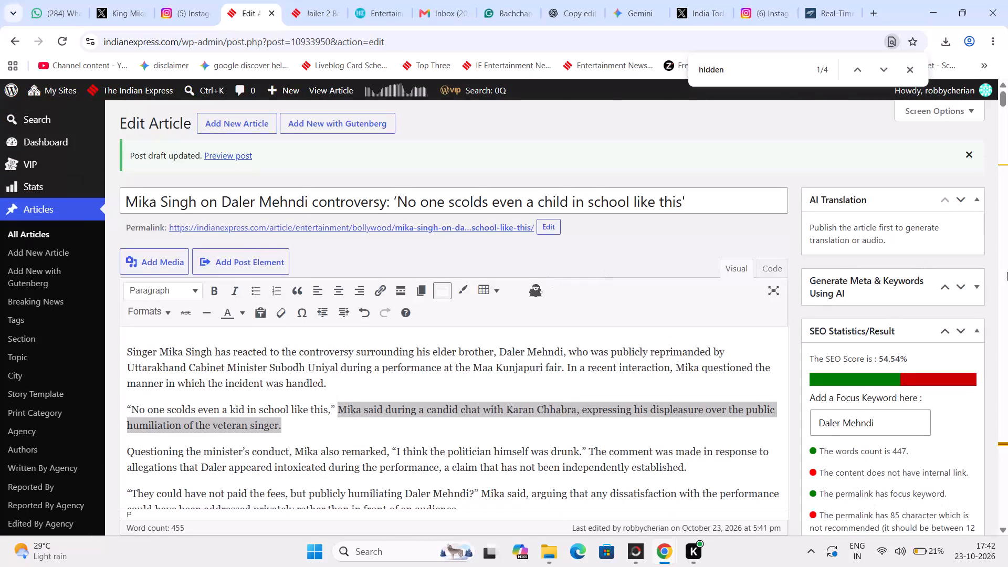
click(1007, 272)
click(1007, 272)
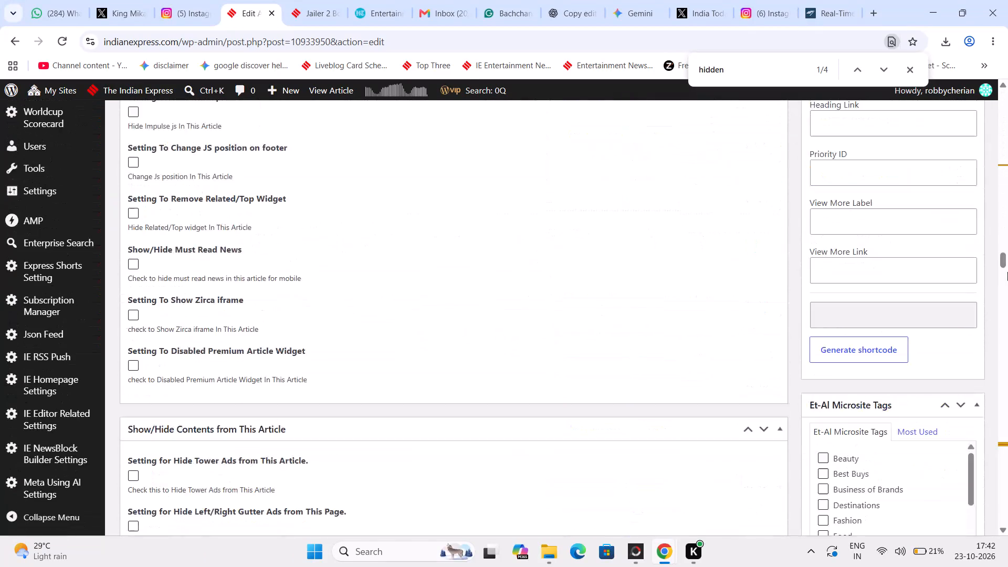
click(1007, 272)
click(1005, 293)
click(1006, 303)
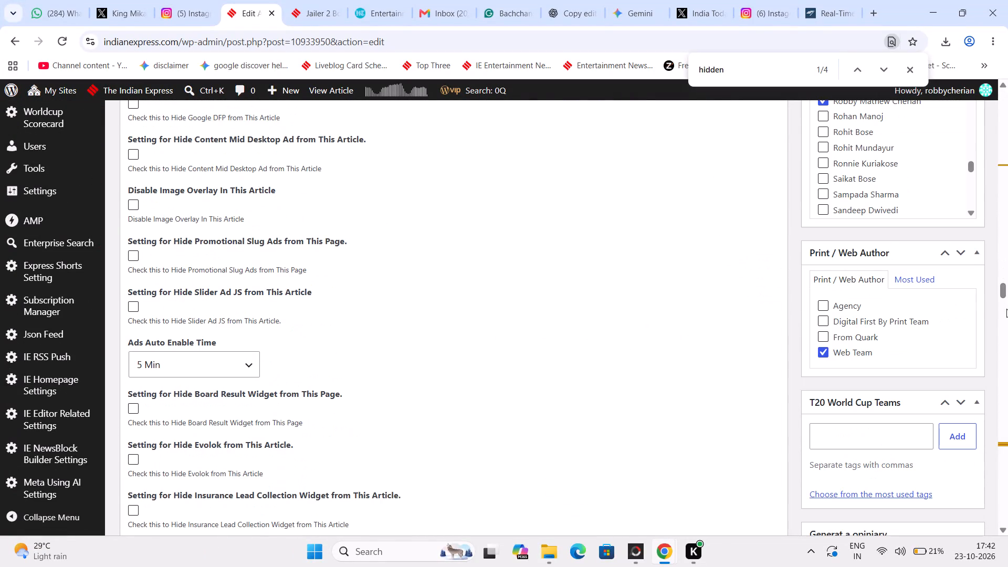
triple_click(1007, 229)
click(1007, 229)
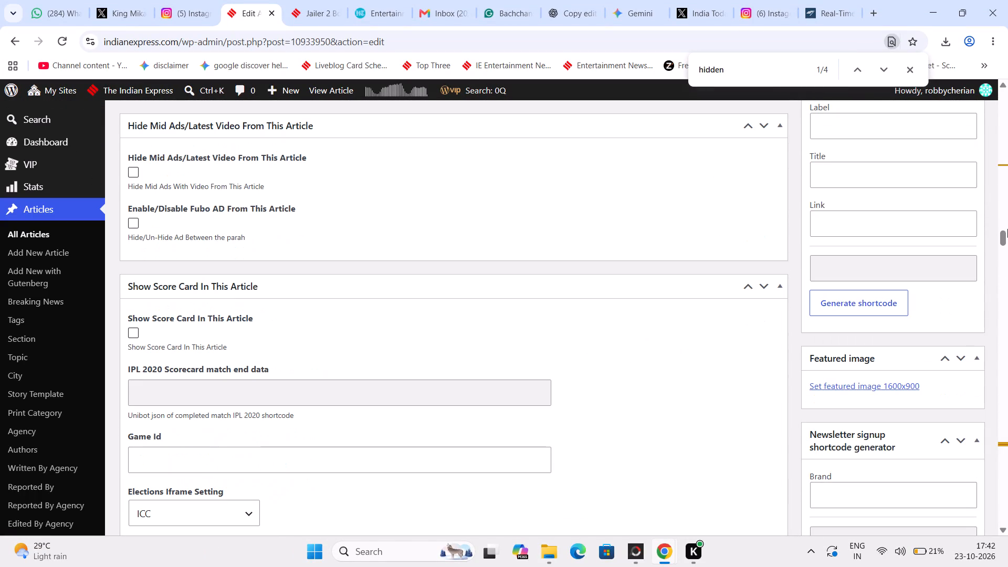
click(906, 392)
click(910, 384)
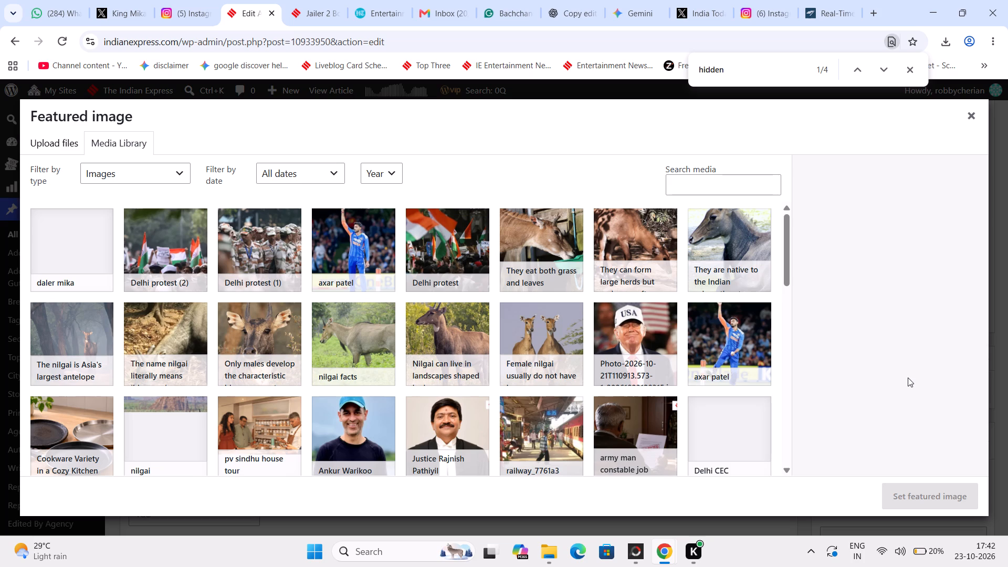
click(55, 239)
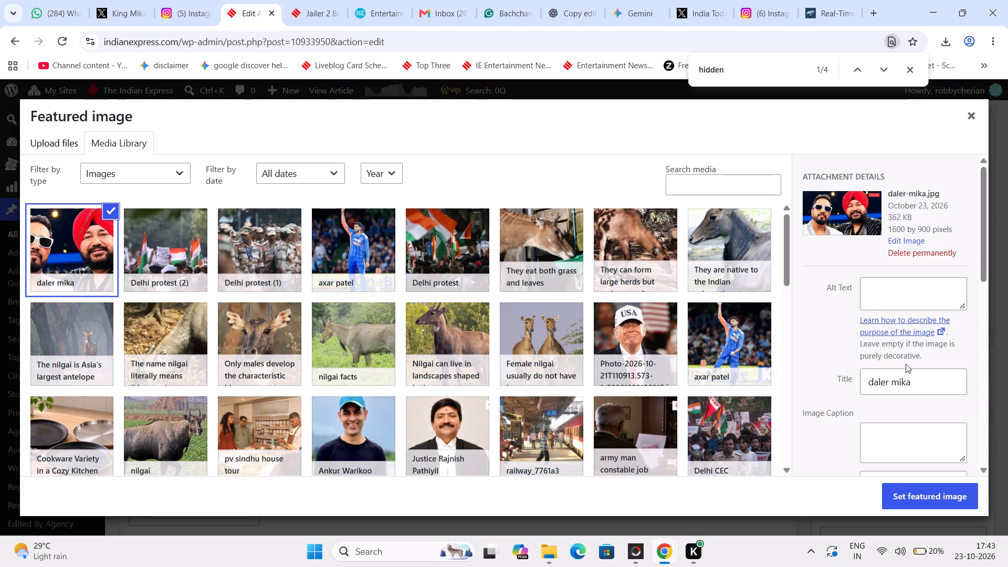
Enter "Mika Singh with his brother Daler Mehndi." as the image caption of the daler mika picture.
click(888, 440)
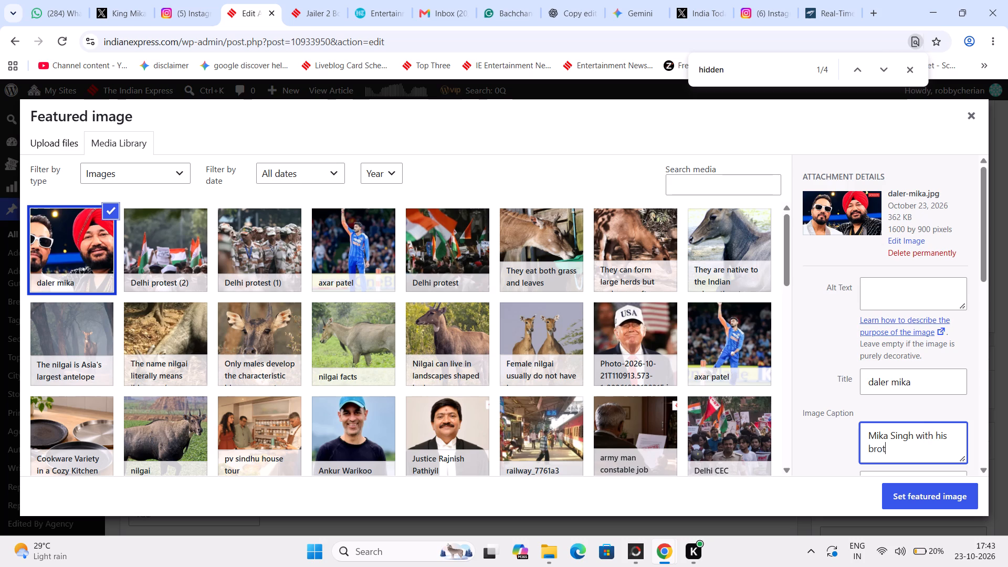
key(l)
key(BackSpace)
text(aler)
text(ehndi.)
Copy the image caption into the picture's alt text and remove the final full stop.
drag(958, 448, 849, 433)
key(ctrl+c)
click(899, 282)
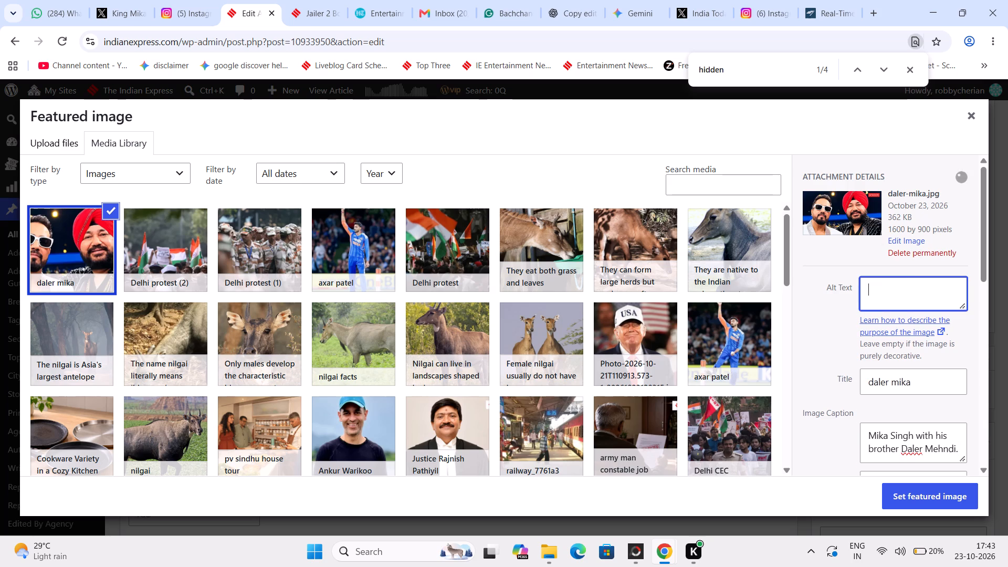
key(ctrl+v)
key(BackSpace)
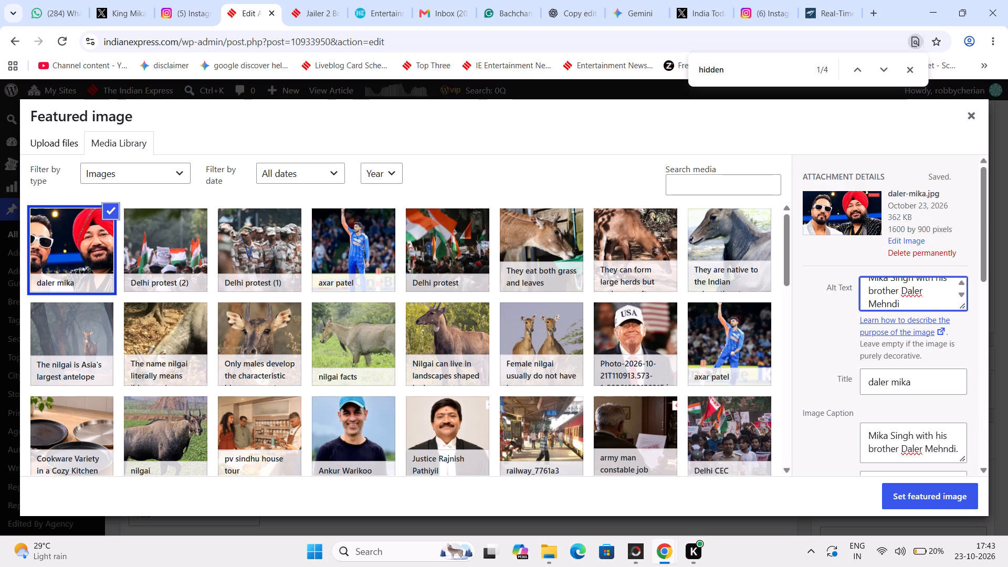
Set the daler mika picture as the article's featured image.
click(961, 503)
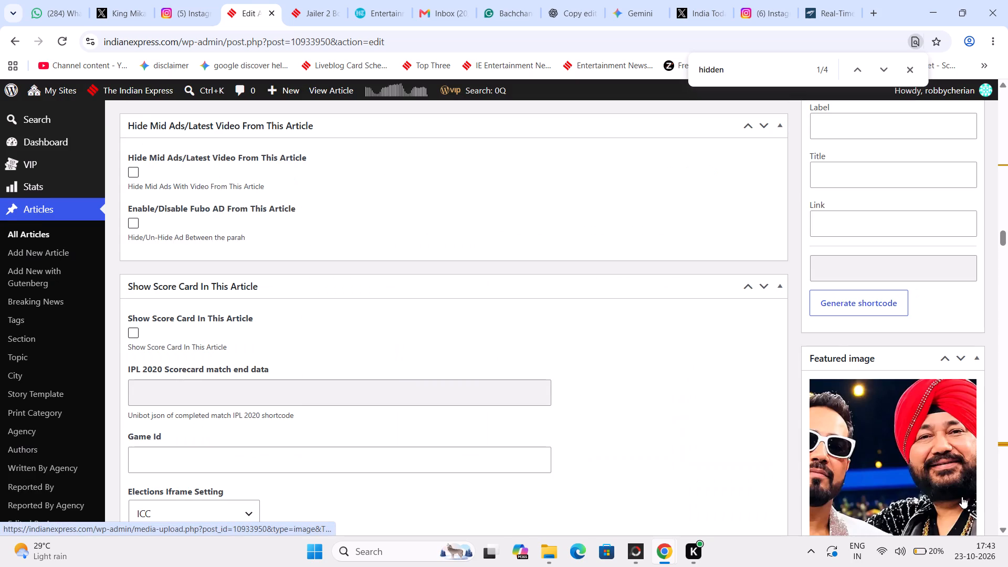
Reopen the featured image's details to check its alt text and caption, and close them without changes.
click(1007, 233)
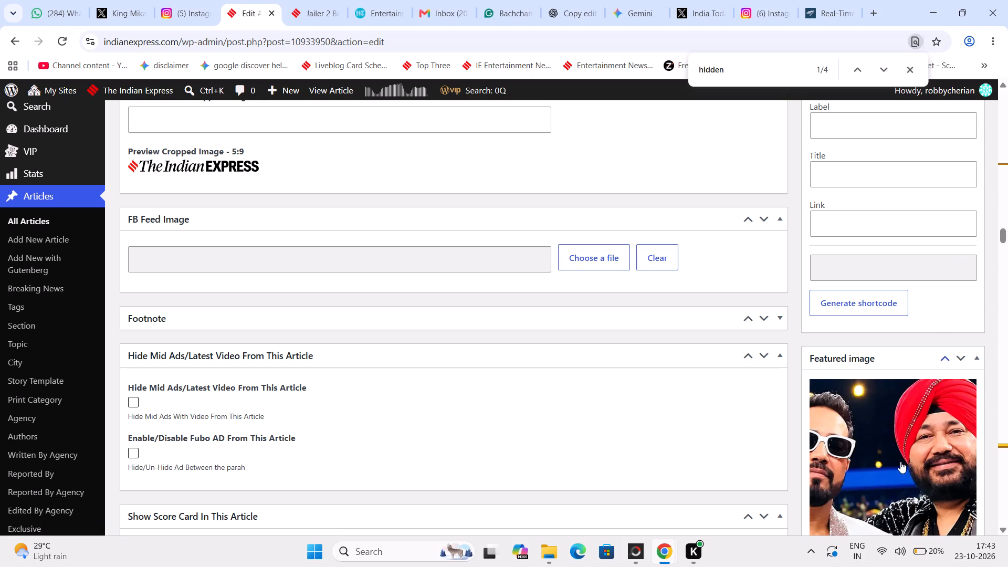
click(900, 463)
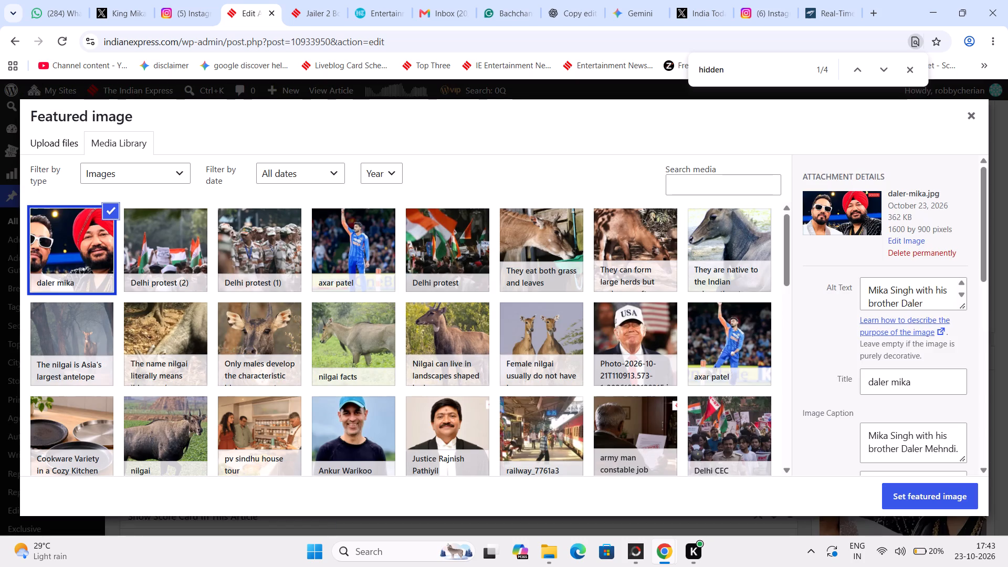
click(975, 113)
click(970, 116)
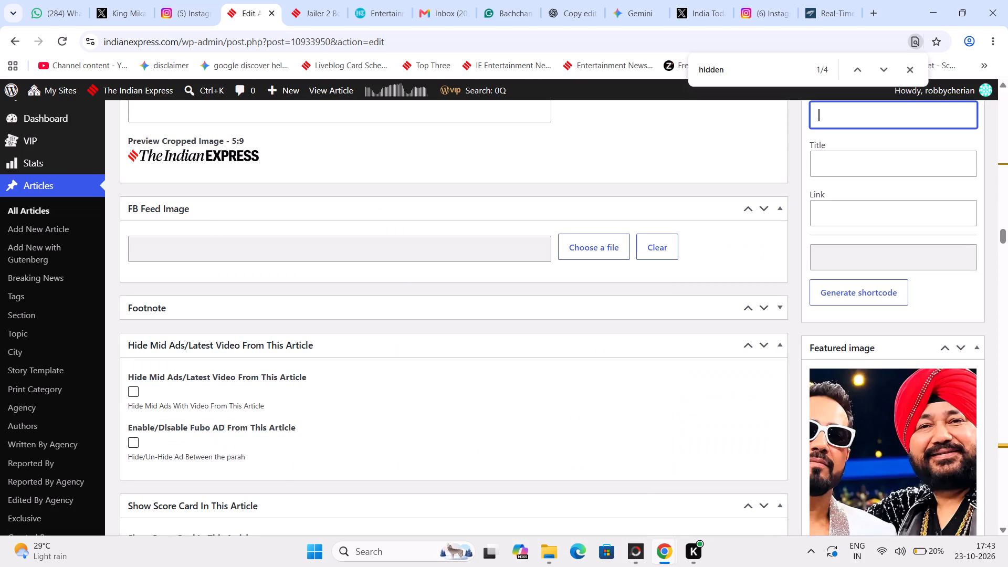
Search Google for "daler mehndi indian express" in the tab holding the Jailer 2 live blog.
click(1007, 108)
drag(1007, 108, 1007, 78)
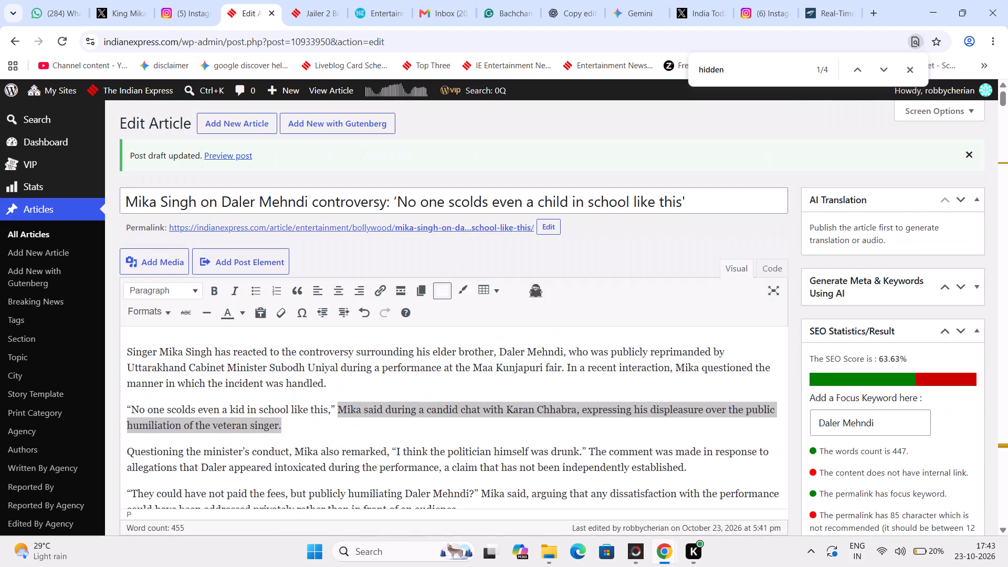
click(334, 0)
click(384, 36)
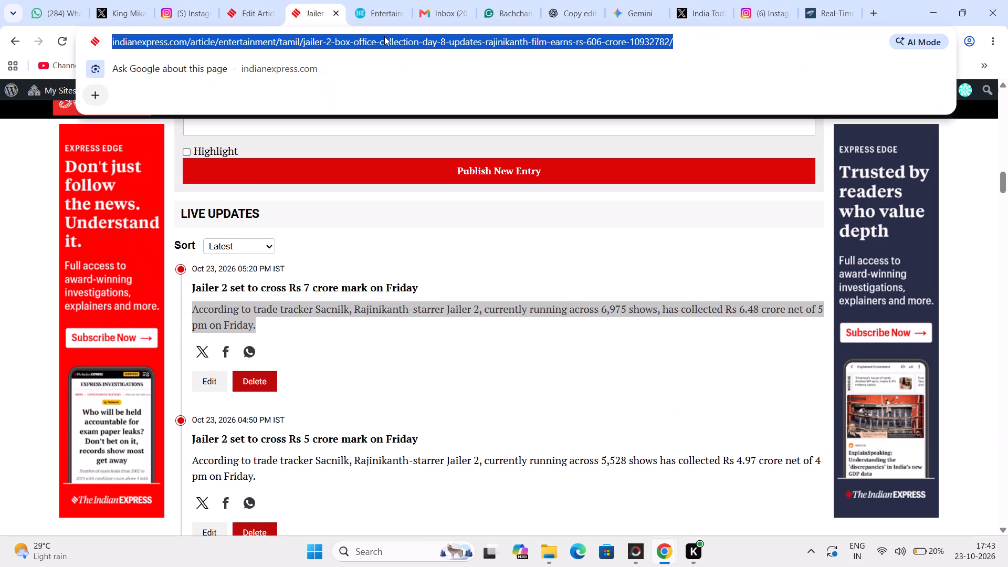
text(daler)
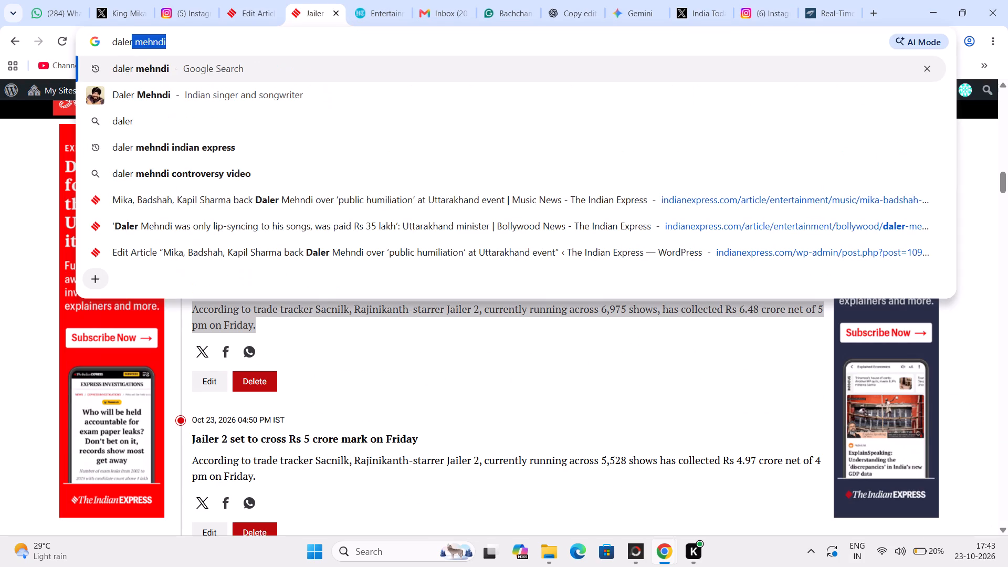
key(Right)
key(space)
text(india)
key(Return)
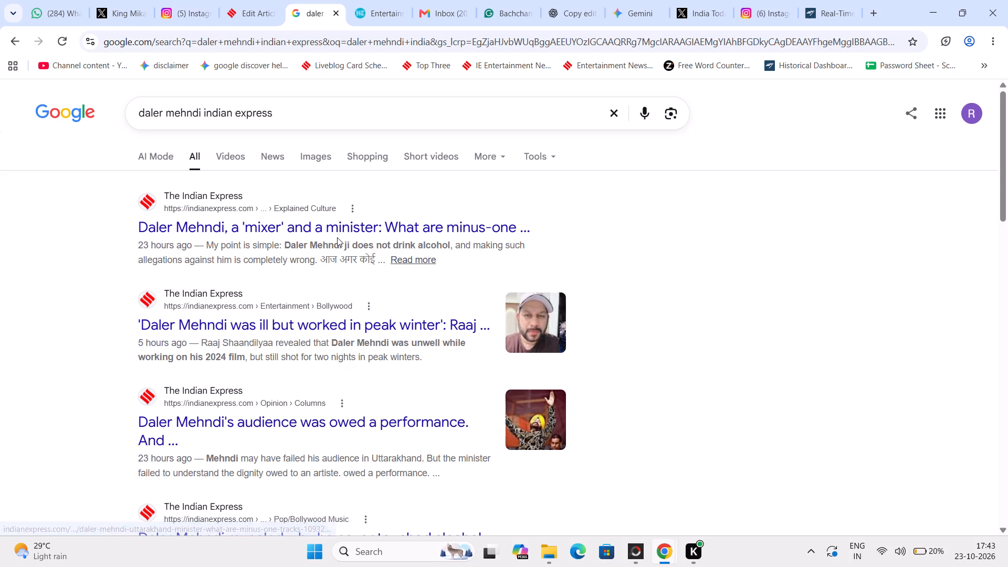
Open the "Daler Mehndi was ill but worked in peak winter" story in a new tab and copy its URL.
right_click(356, 317)
click(382, 335)
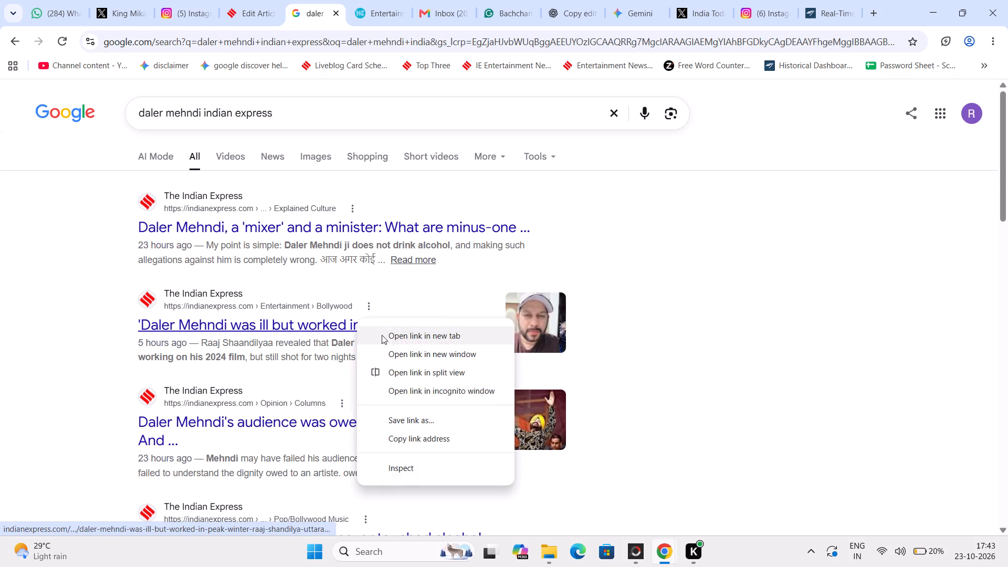
click(325, 0)
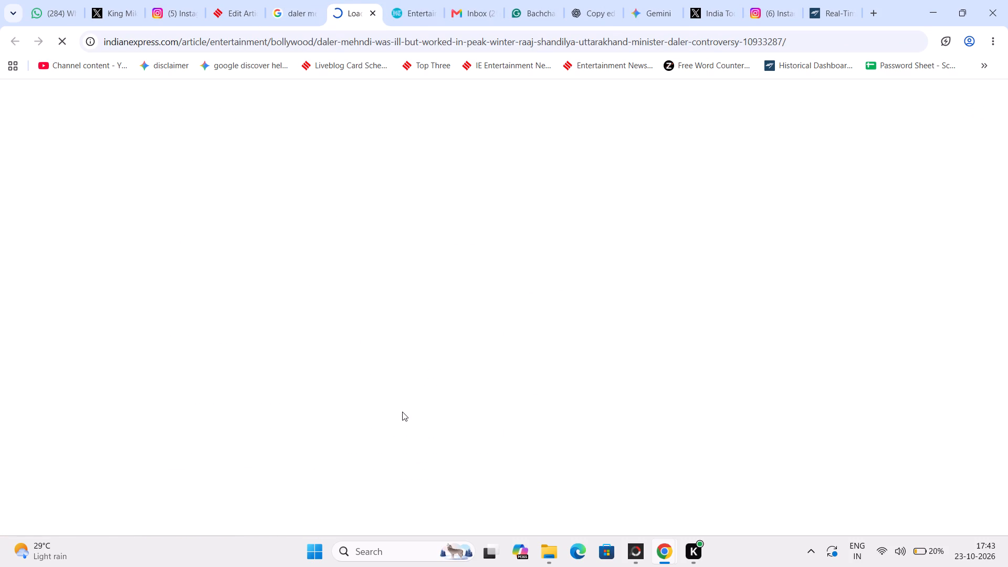
triple_click(426, 456)
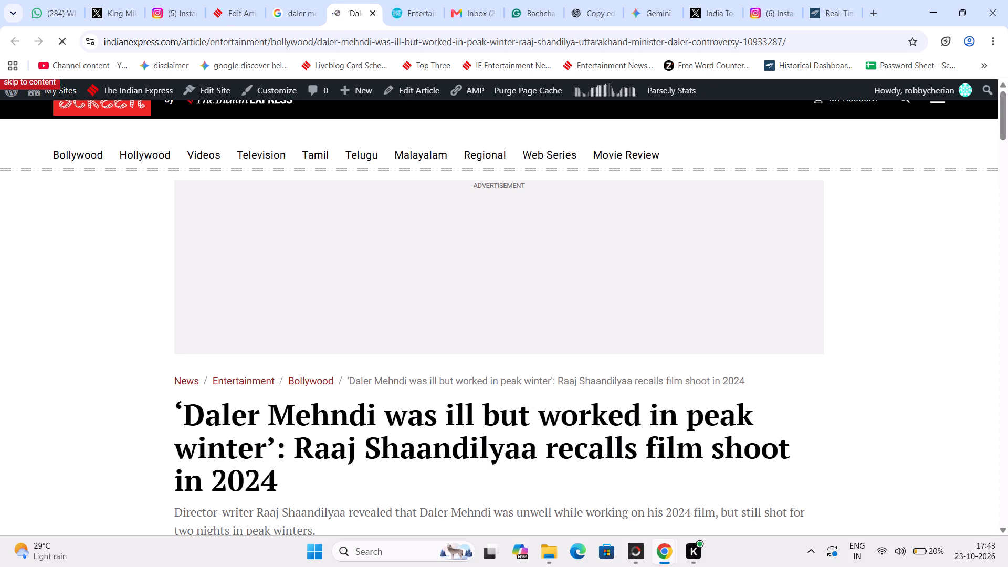
key(ctrl+c)
click(304, 35)
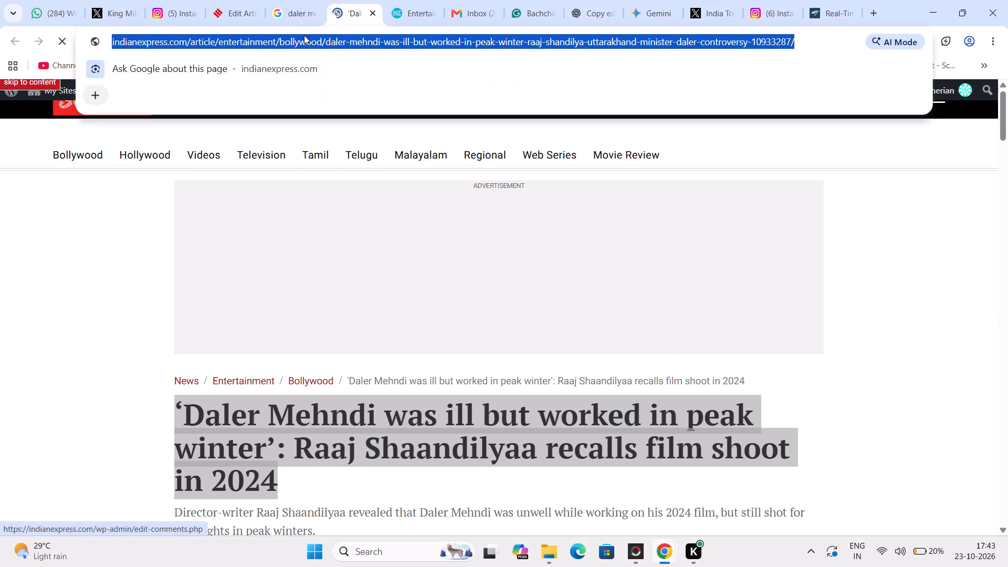
key(ctrl+c)
In the article draft, make "Daler Mehndi" bold in the paragraph beginning "The controversy erupted".
click(224, 0)
click(291, 372)
scroll(291, 373, down, 1)
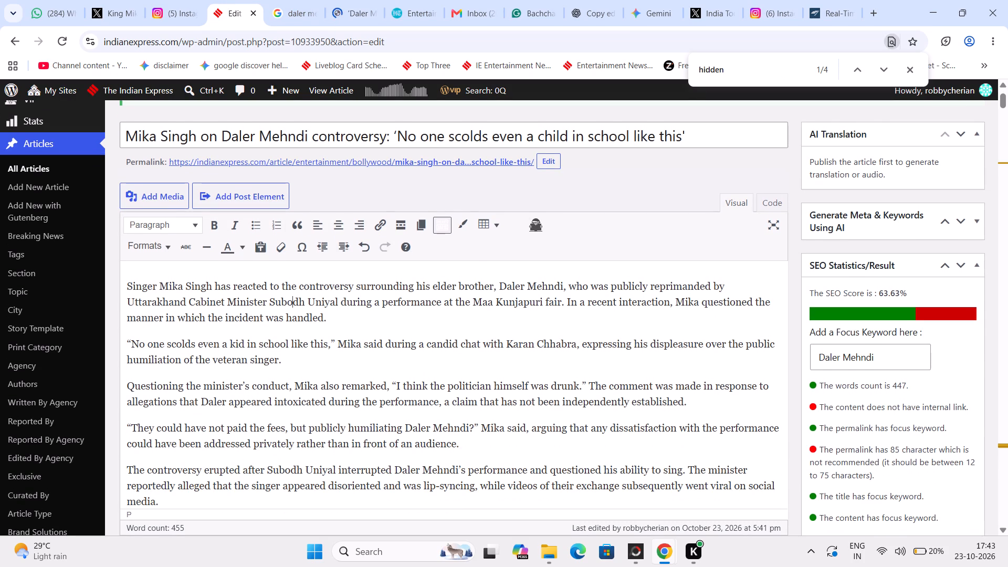
scroll(257, 405, down, 1)
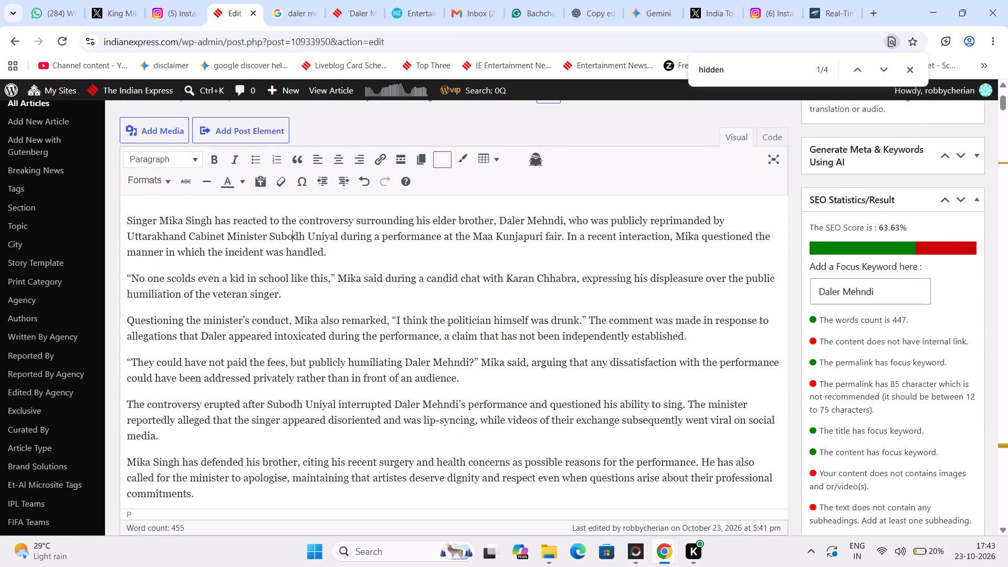
drag(457, 405, 397, 406)
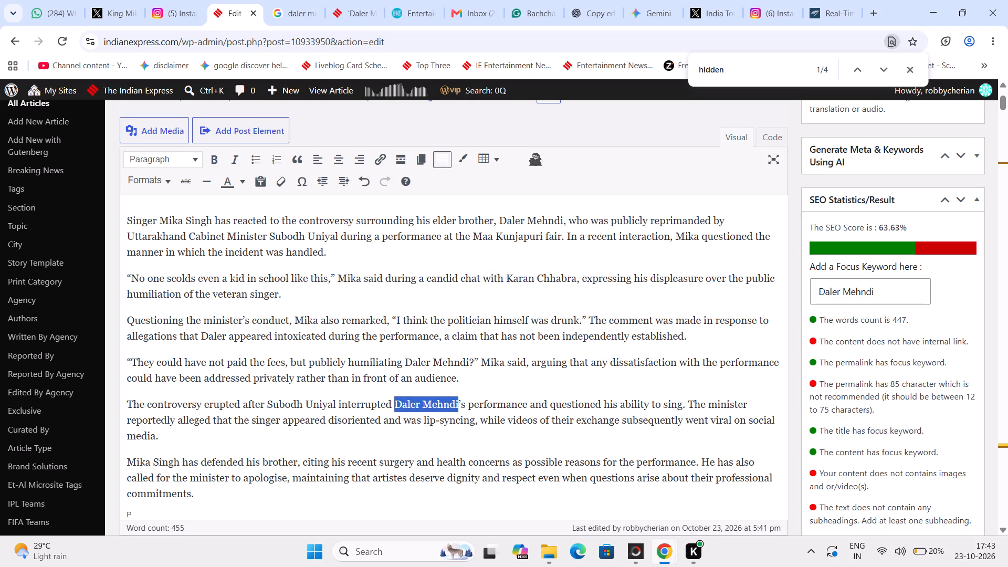
drag(397, 406, 396, 406)
click(220, 163)
Link the bold "Daler Mehndi" to the copied story URL and set the link to open in a new tab.
click(385, 163)
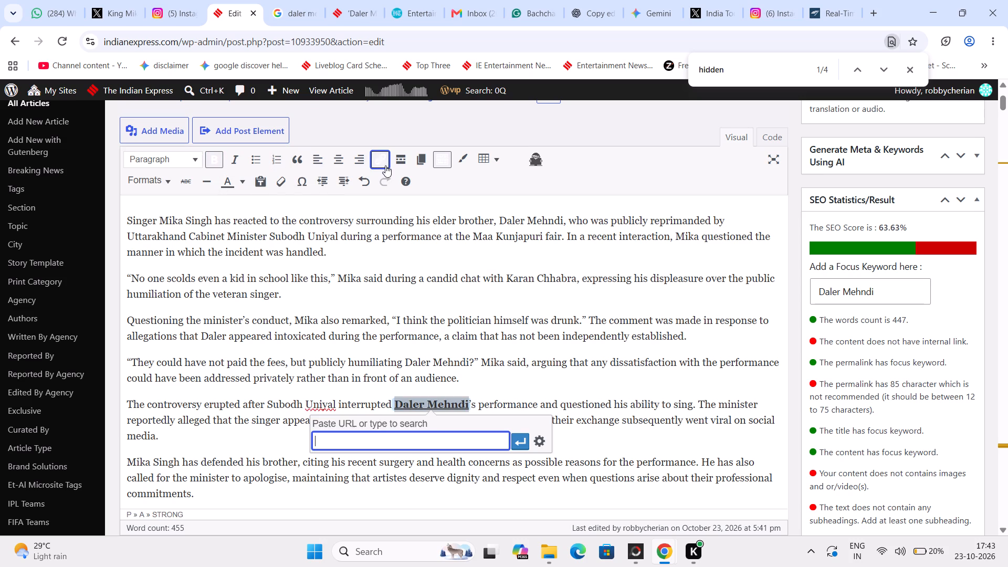
click(378, 441)
key(ctrl+v)
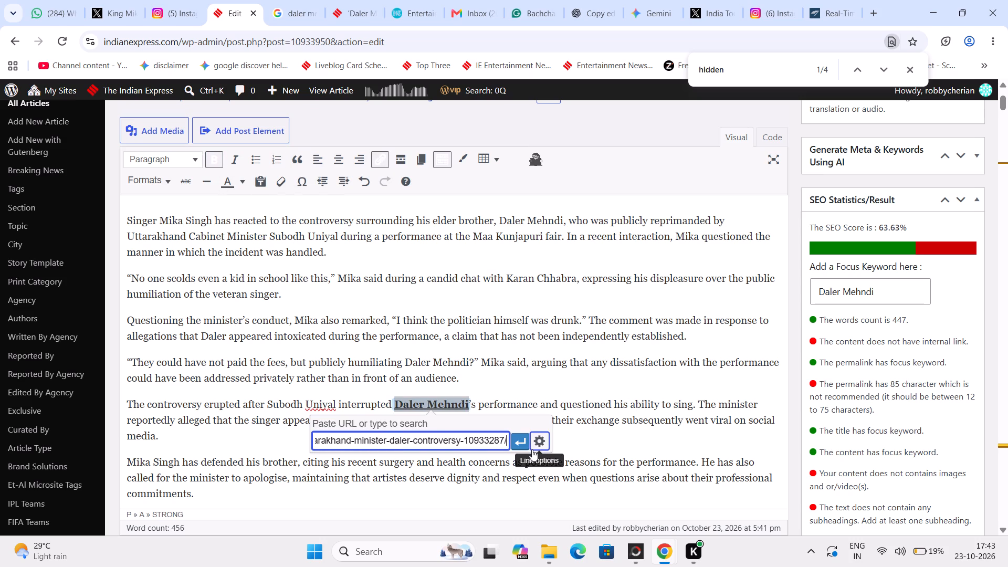
click(534, 439)
click(438, 203)
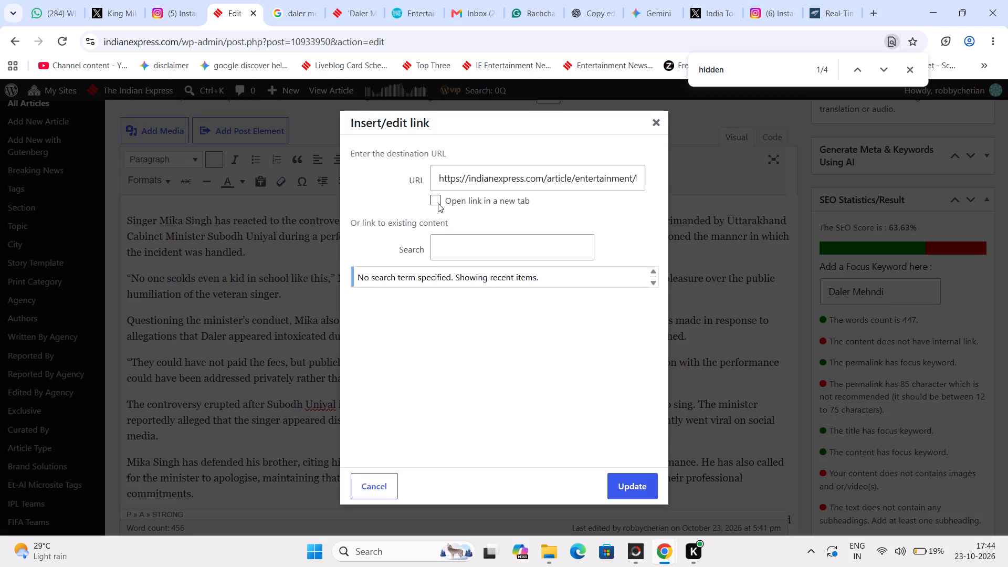
click(438, 203)
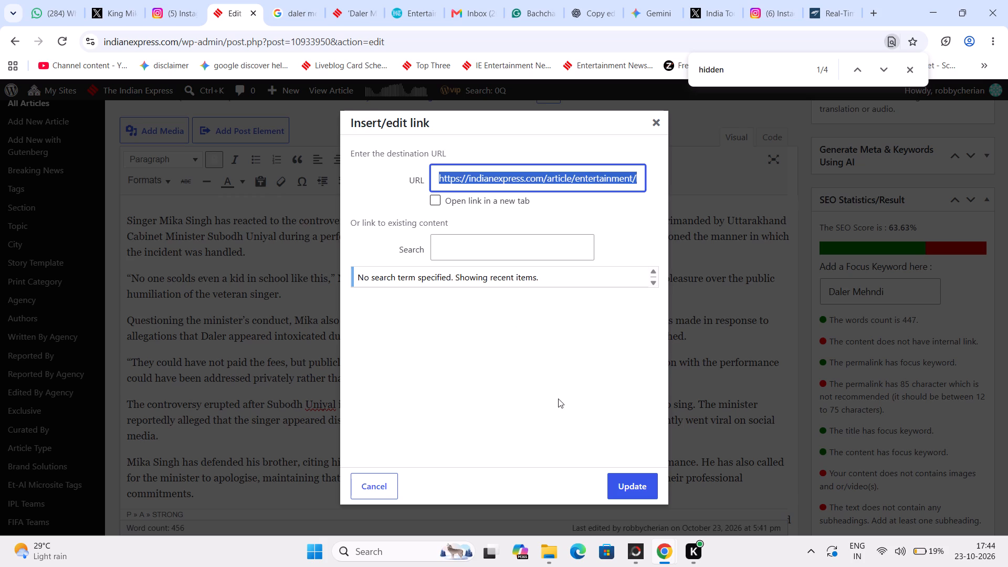
click(435, 202)
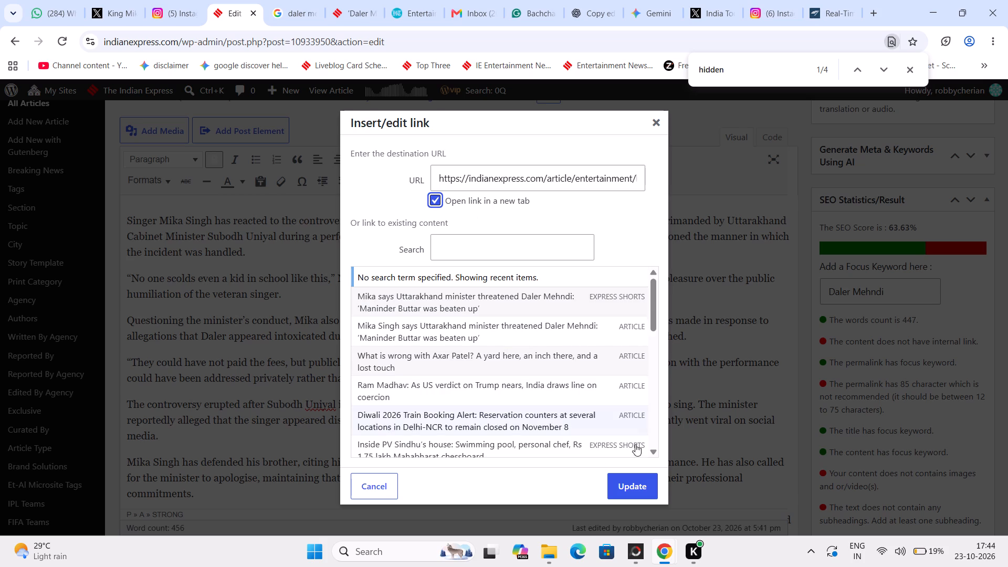
click(644, 485)
From the search results, open the story on why Daler Mehndi never touched alcohol and copy its headline.
click(308, 2)
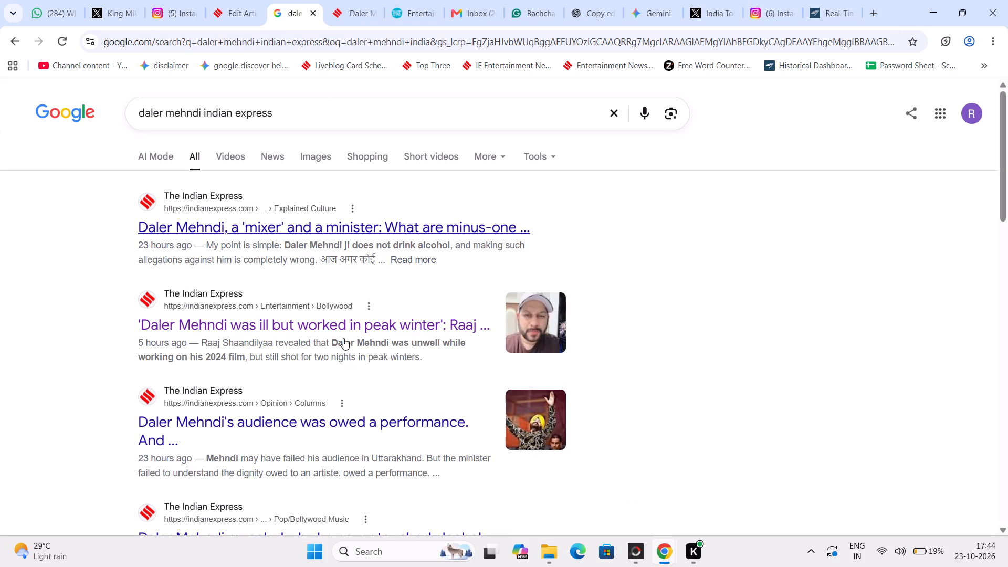
scroll(352, 419, down, 3)
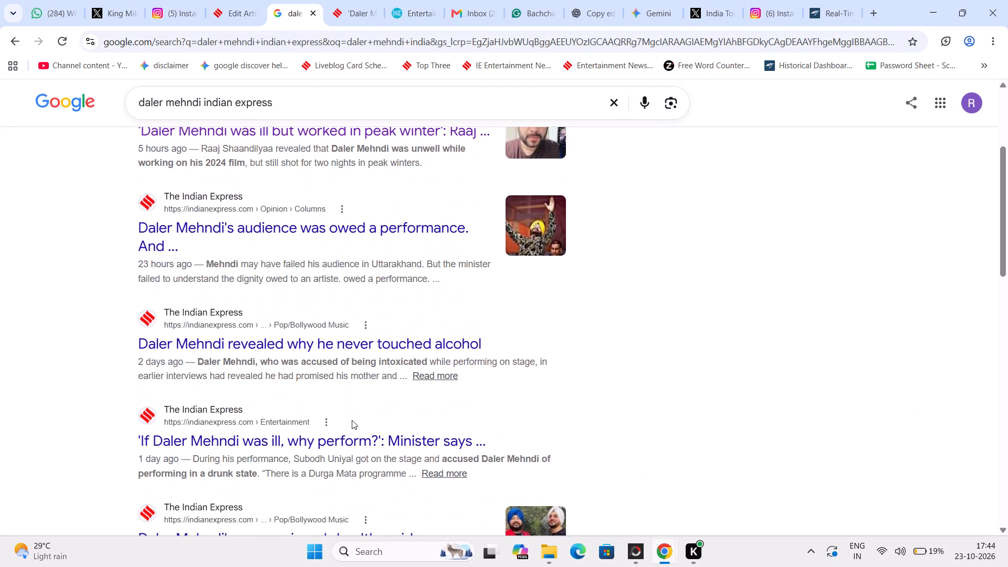
click(351, 343)
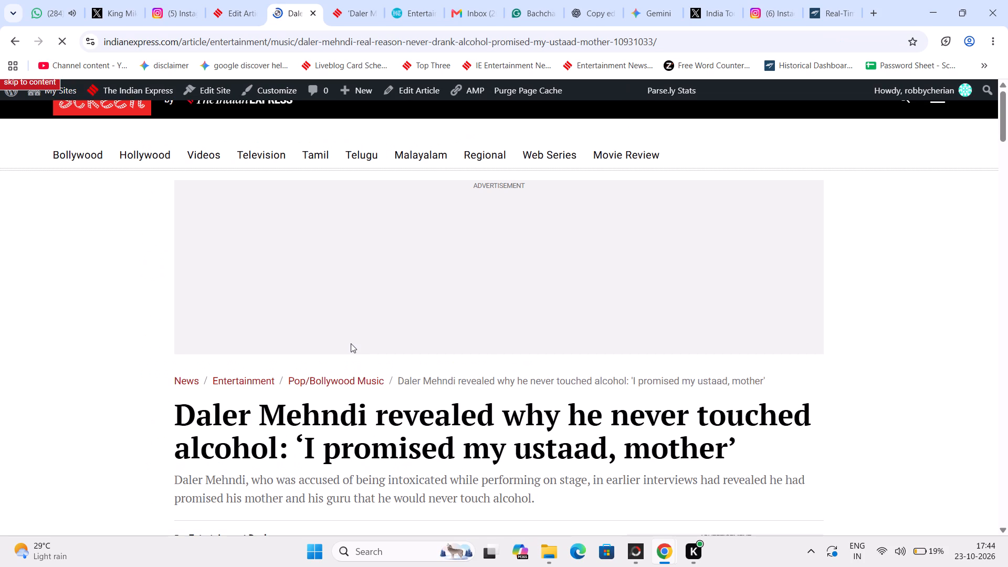
triple_click(382, 423)
key(ctrl+c)
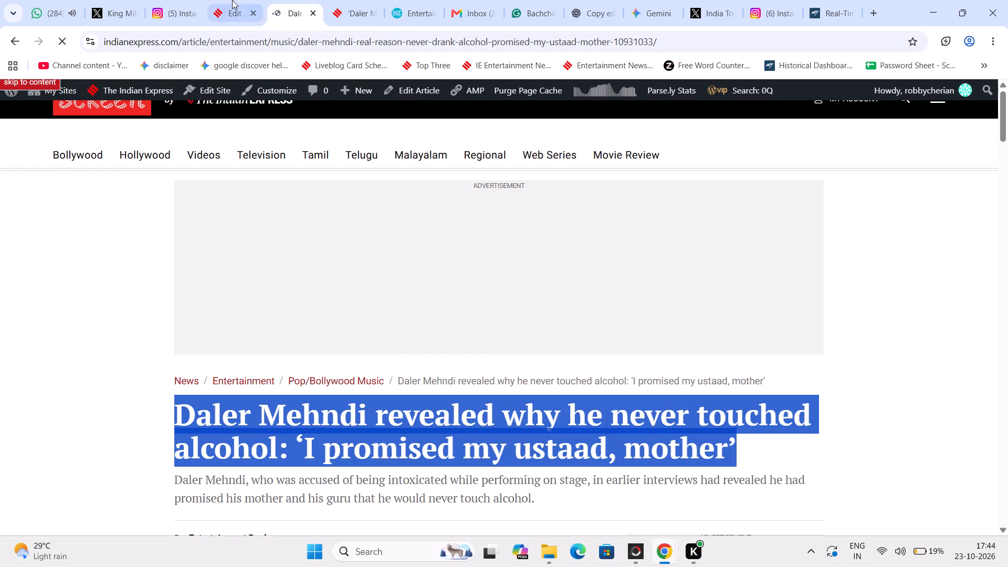
Add an "Also Read - " line with the copied headline after the paragraph beginning "On Friday afternoon" in the draft.
click(222, 0)
scroll(366, 340, down, 3)
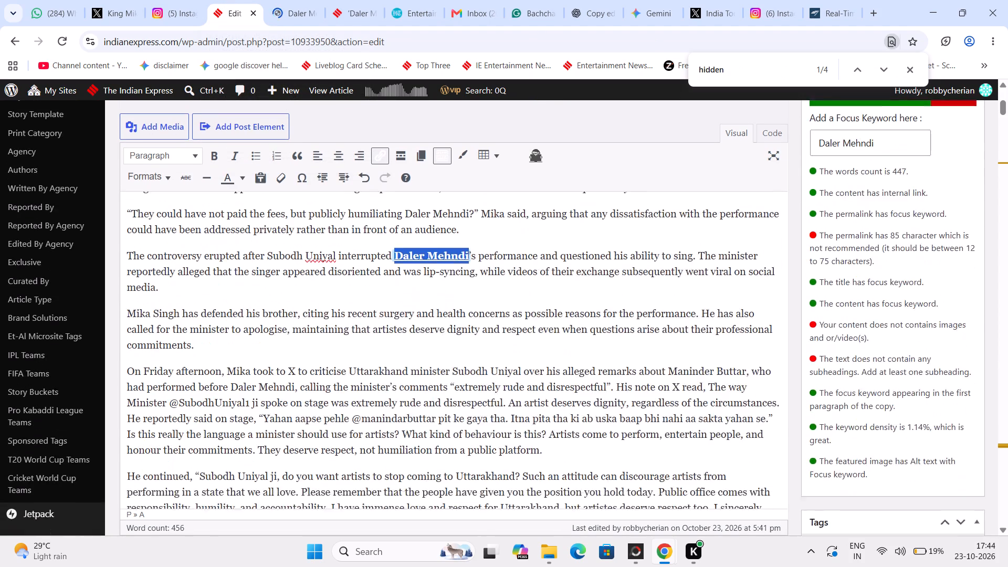
scroll(367, 340, down, 1)
click(572, 339)
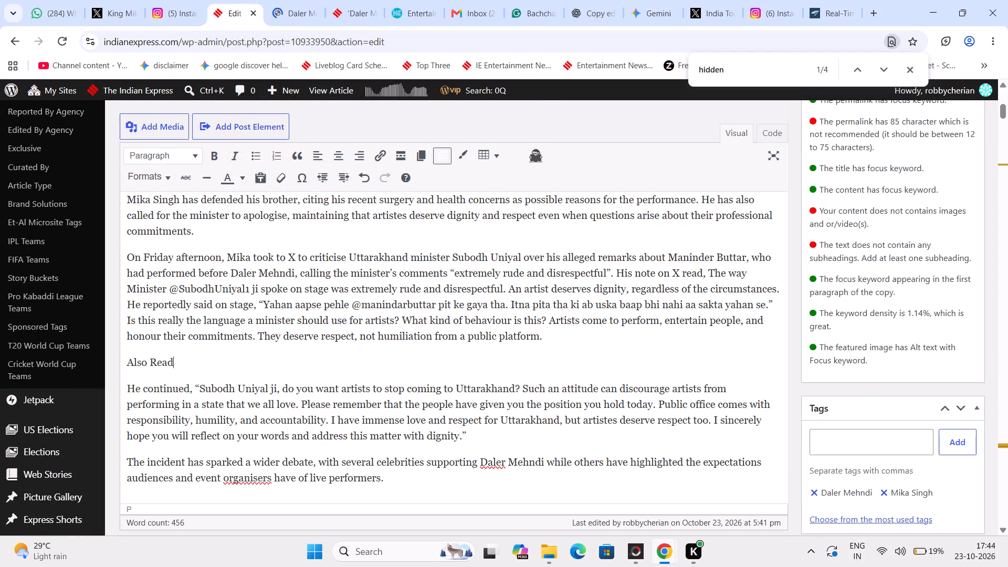
right_click(453, 358)
click(501, 230)
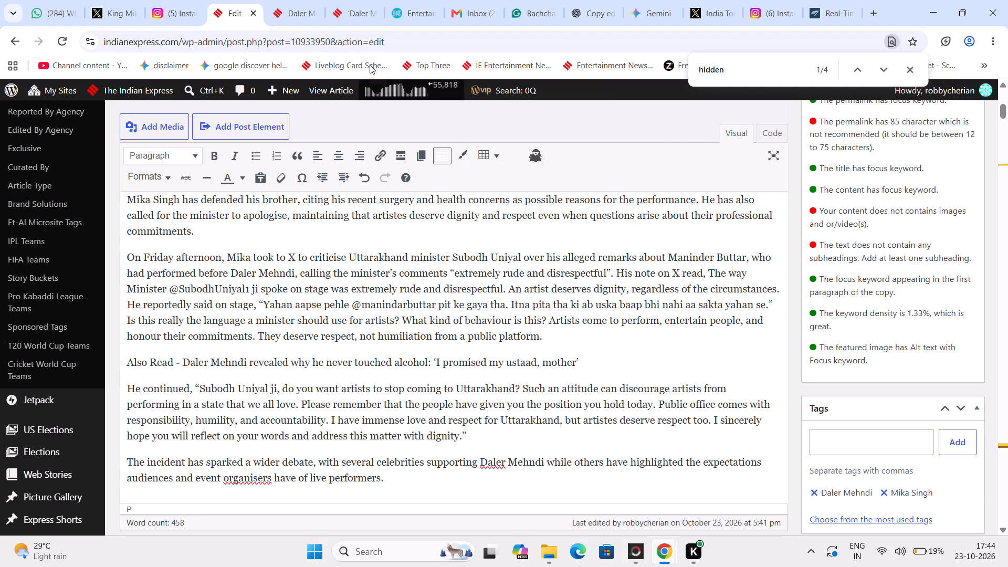
Copy the alcohol story's URL and link the Also Read headline to it, set to open in a new tab.
click(285, 0)
click(297, 46)
key(ctrl+c)
click(237, 0)
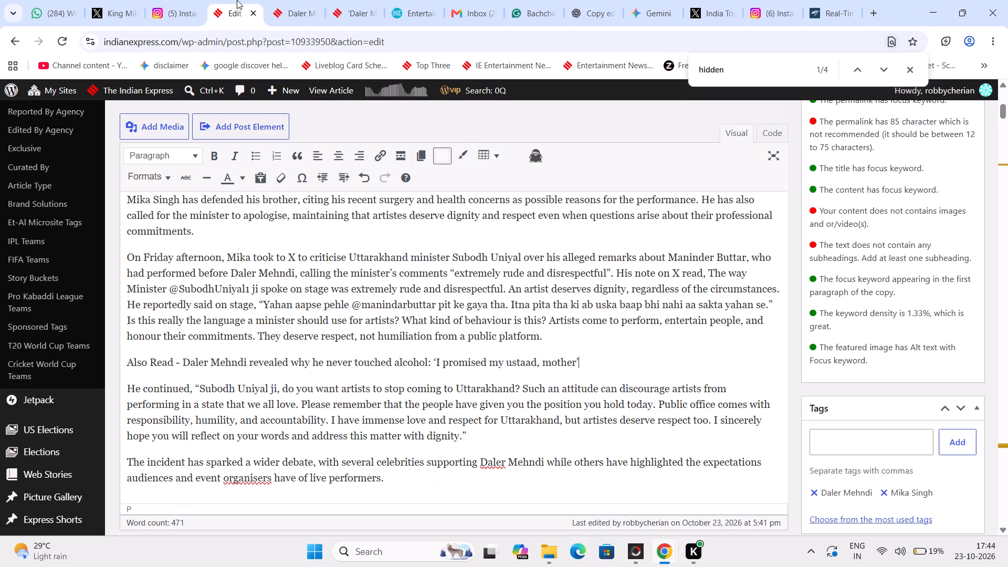
drag(186, 364, 625, 365)
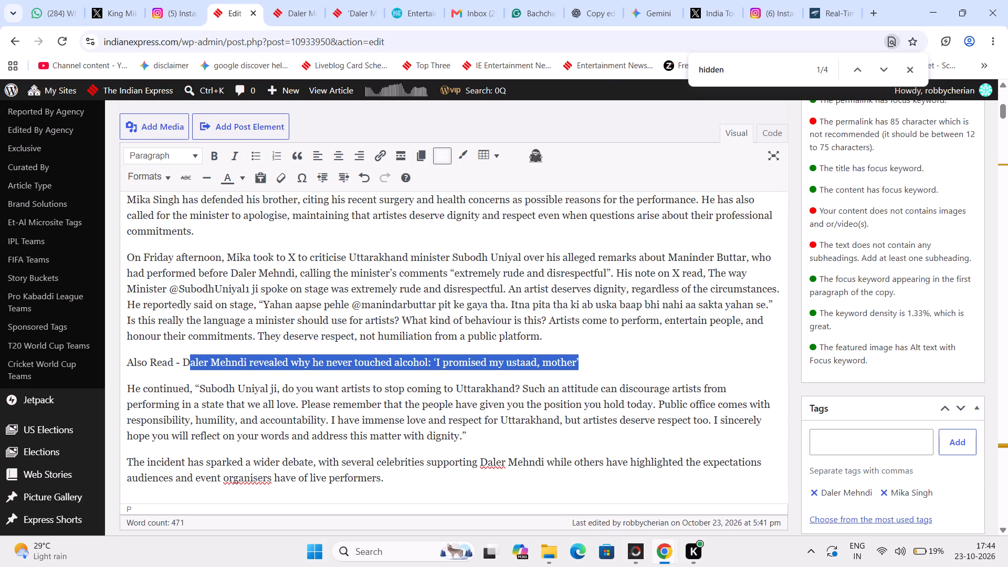
click(381, 155)
click(439, 400)
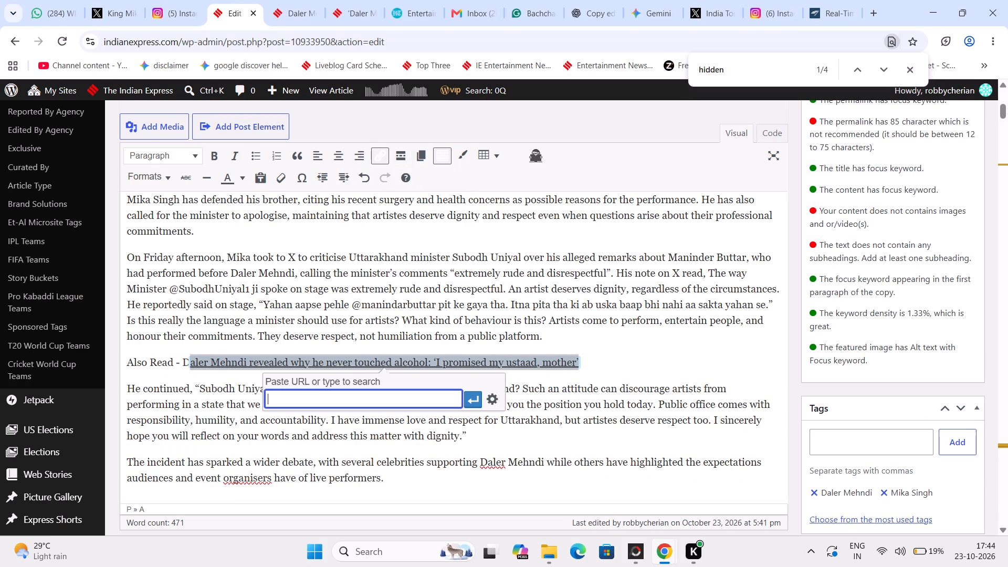
key(ctrl+v)
click(493, 401)
click(434, 231)
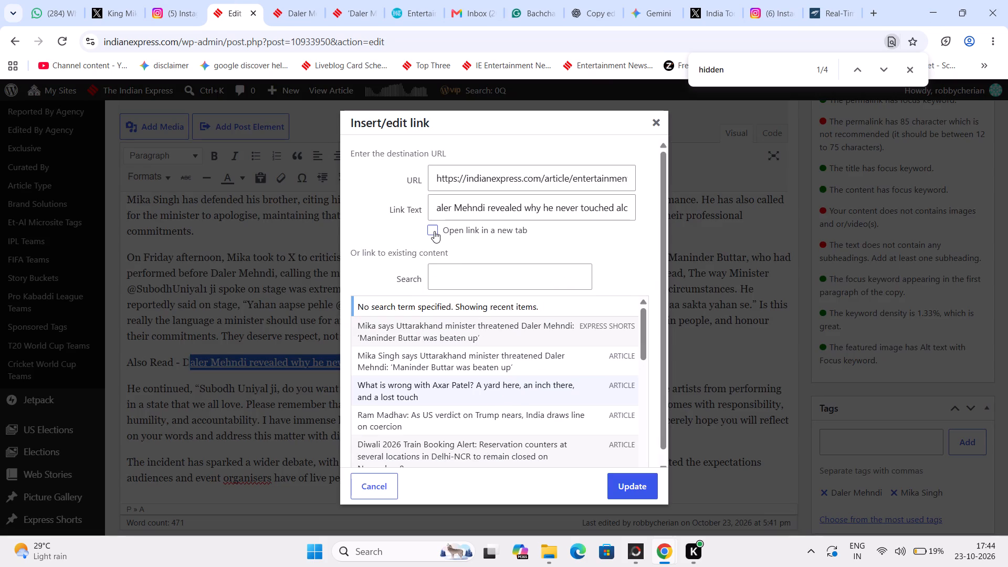
click(434, 231)
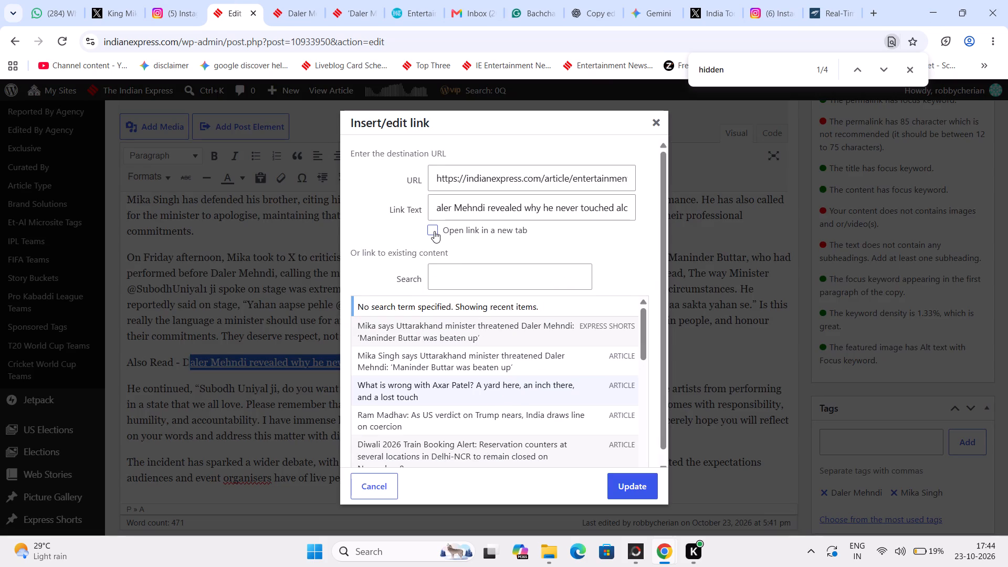
click(434, 231)
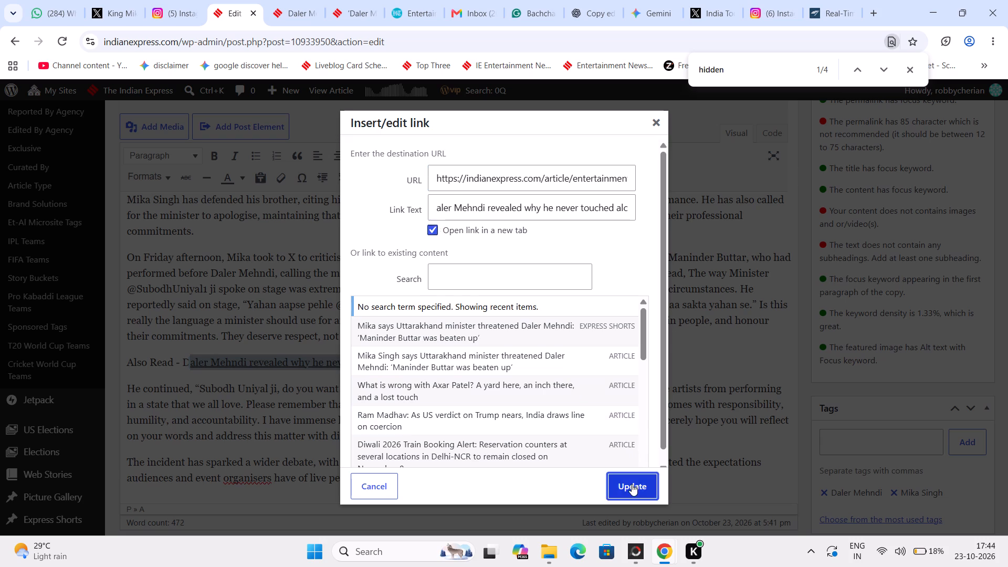
click(632, 484)
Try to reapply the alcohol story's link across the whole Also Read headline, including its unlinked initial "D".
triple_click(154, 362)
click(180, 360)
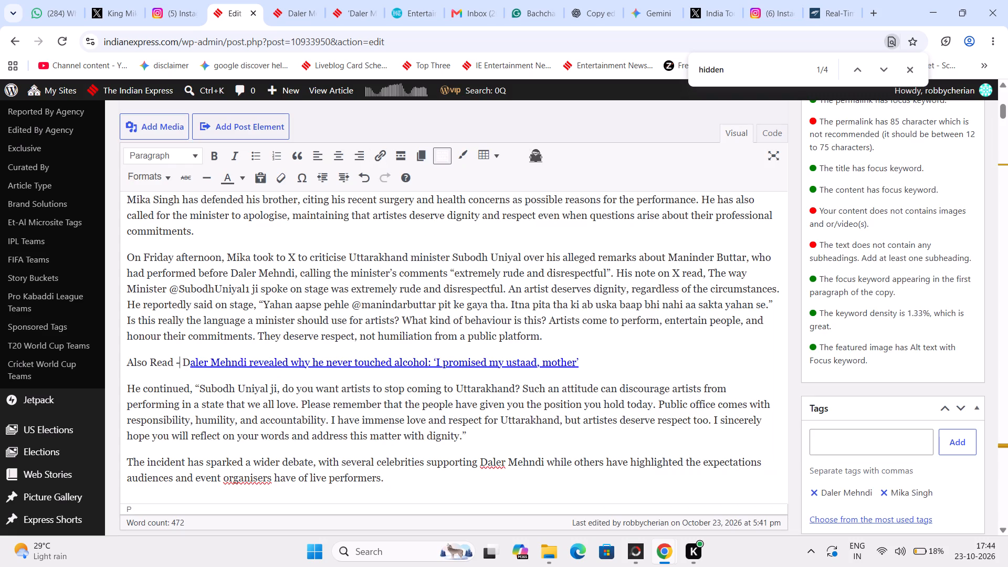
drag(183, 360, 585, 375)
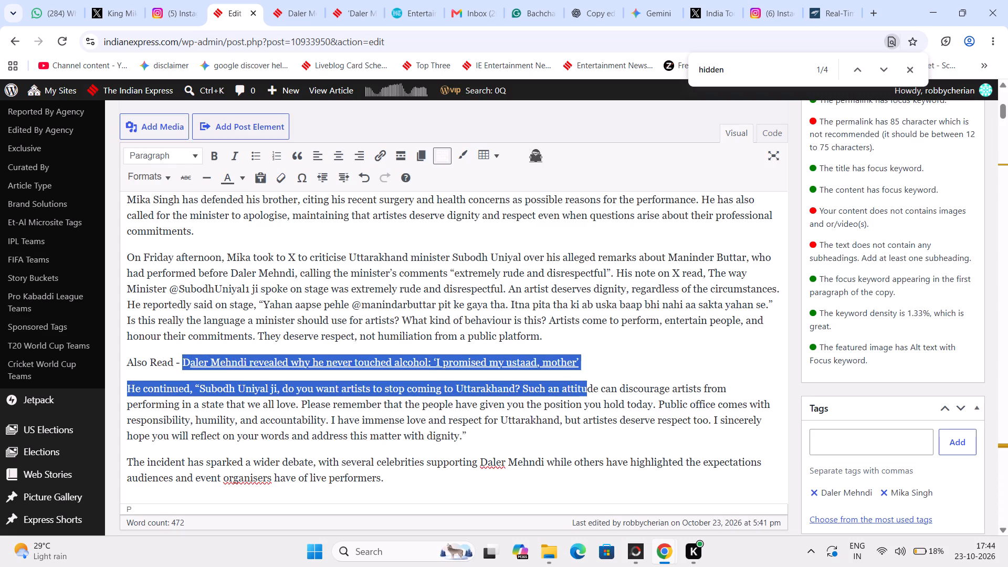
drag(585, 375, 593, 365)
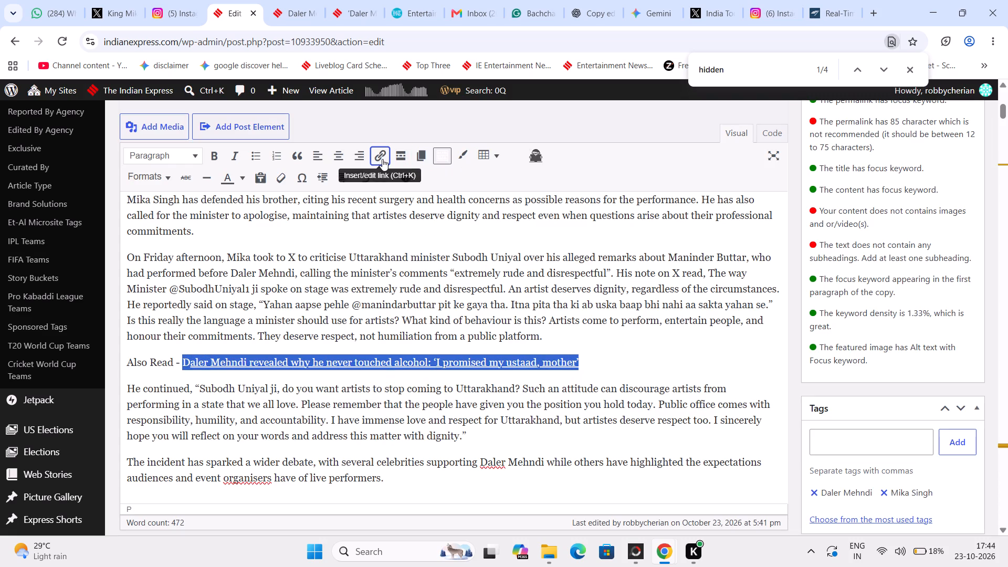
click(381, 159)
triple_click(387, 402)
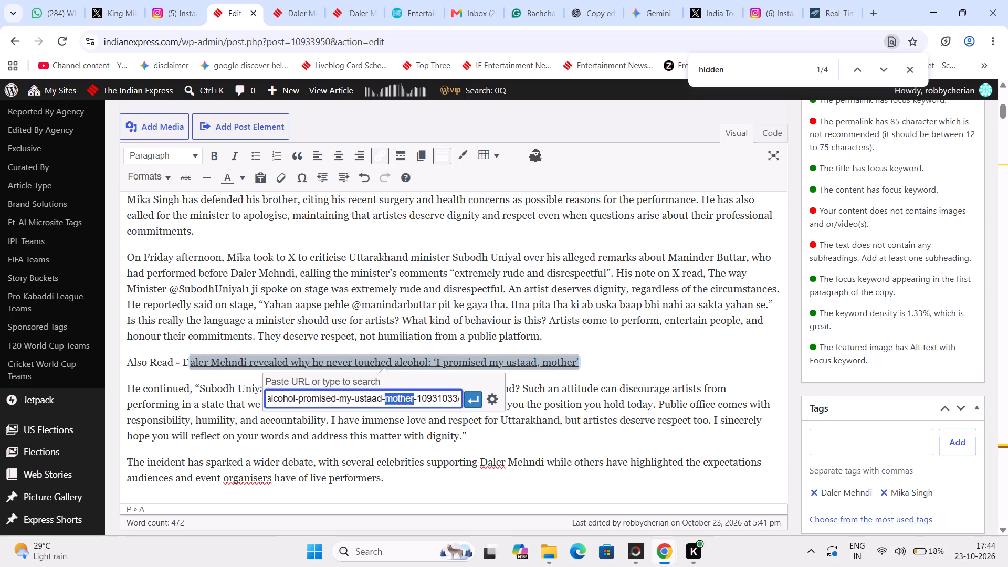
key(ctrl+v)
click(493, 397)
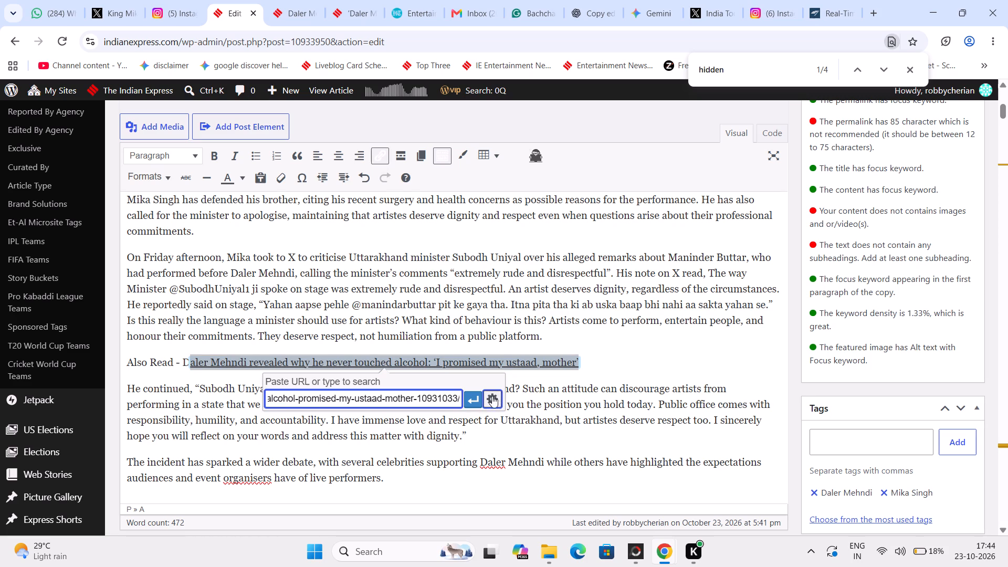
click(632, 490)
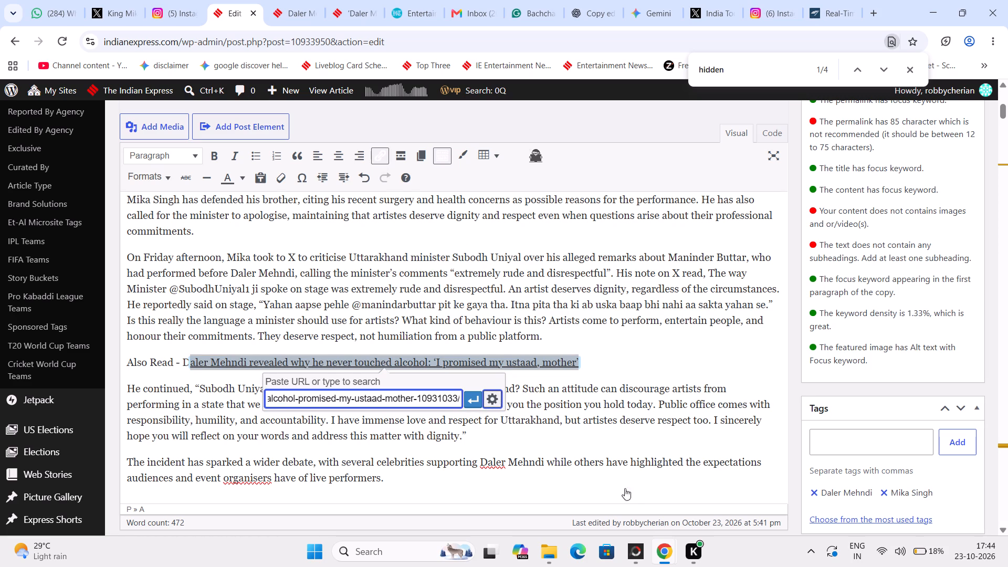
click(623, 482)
Replace the unlinked initial "D" of the Also Read headline with a "D" inside the link.
click(184, 360)
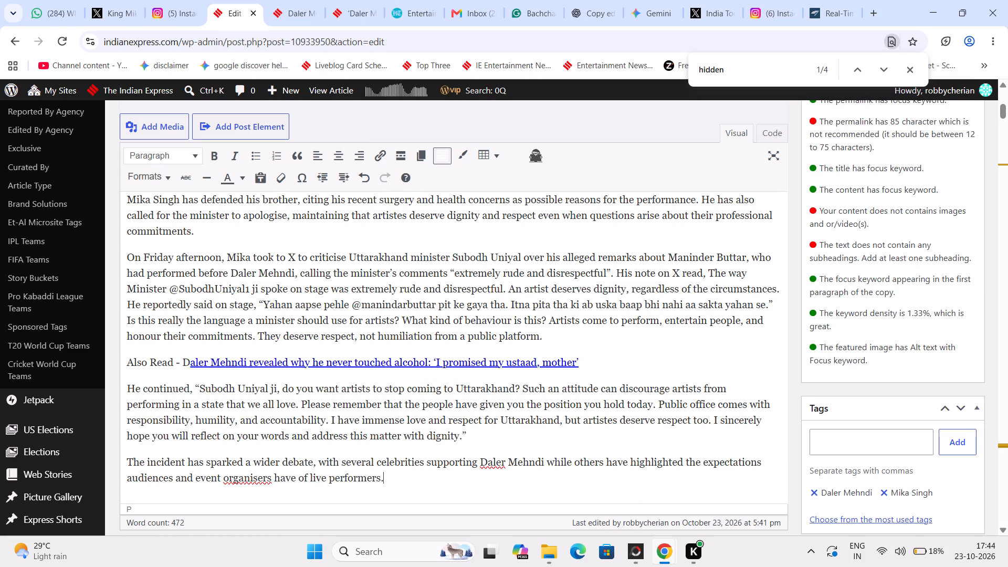
click(191, 362)
key(BackSpace)
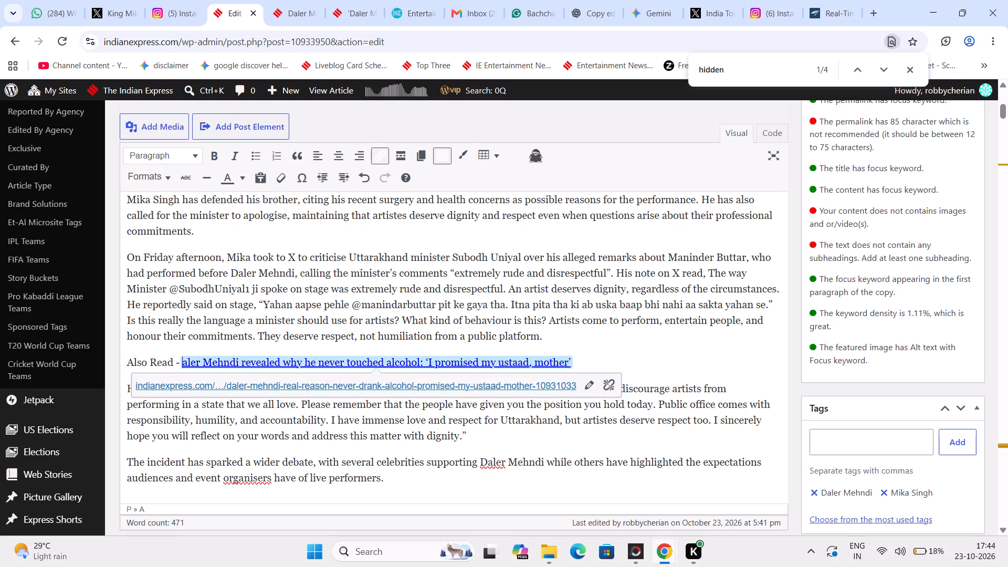
Make the entire Also Read line bold.
triple_click(191, 362)
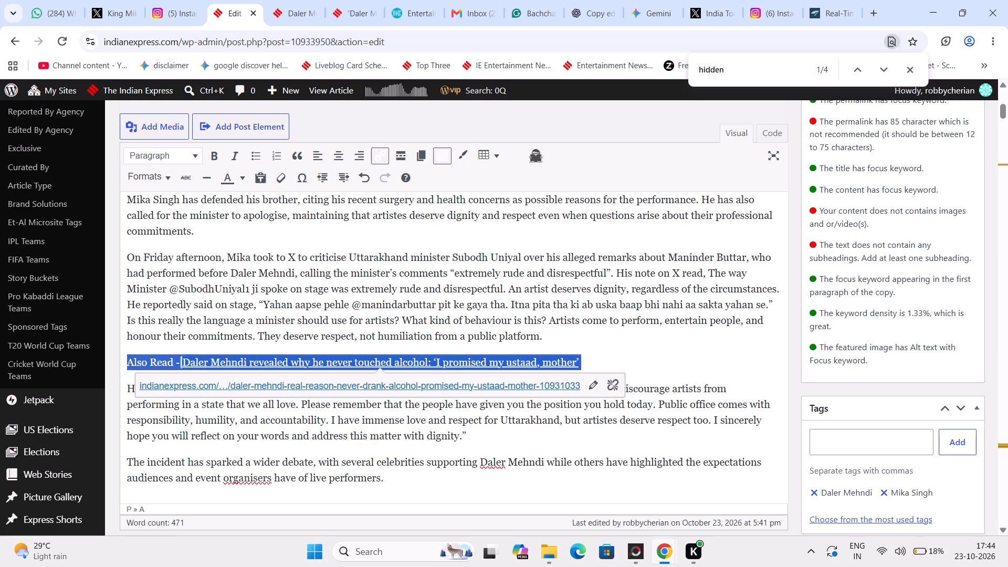
click(213, 154)
scroll(307, 392, down, 3)
scroll(310, 399, up, 5)
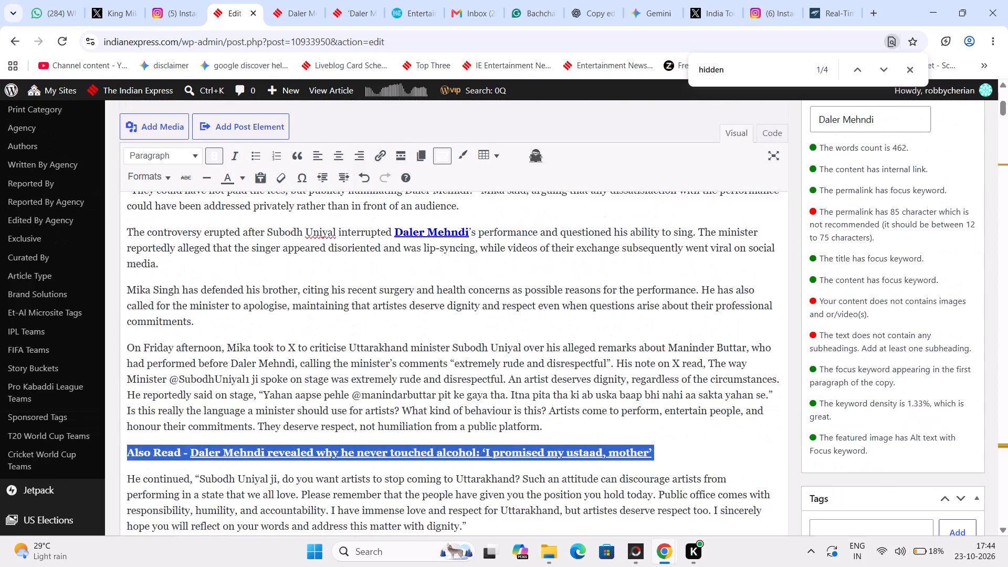
scroll(310, 399, up, 10)
scroll(310, 399, down, 5)
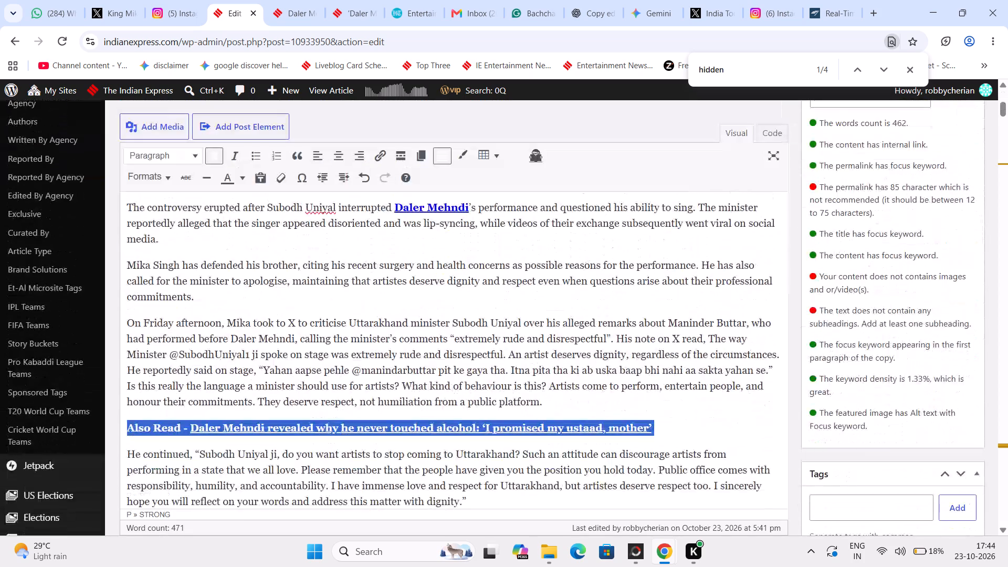
Search the web for "MIKA SINGH INDAIN EXPRESS" in place of the Raaj Shaandilyaa story.
click(343, 0)
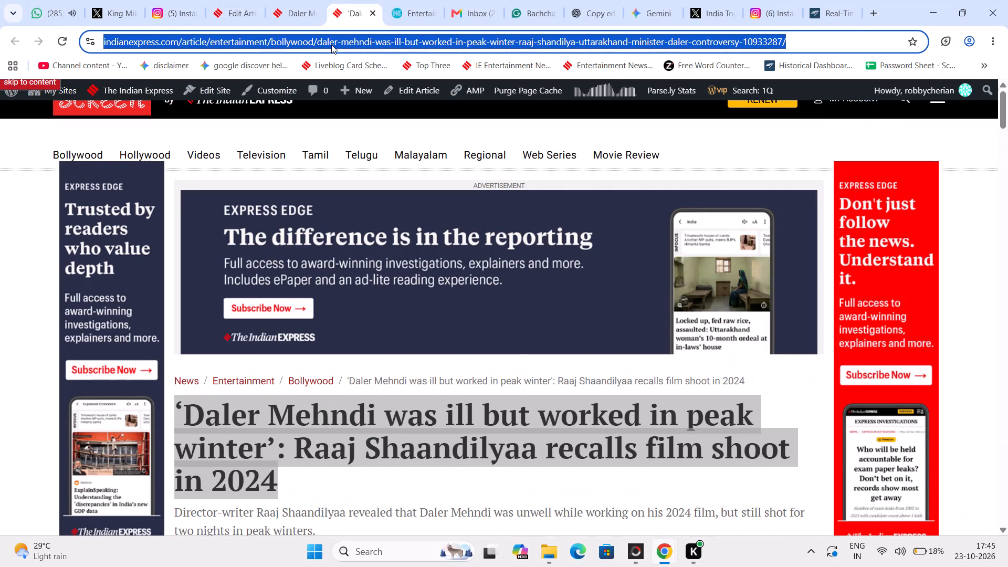
text(MIKA SINGH INDAIN EXPE)
key(BackSpace)
key(BackSpace)
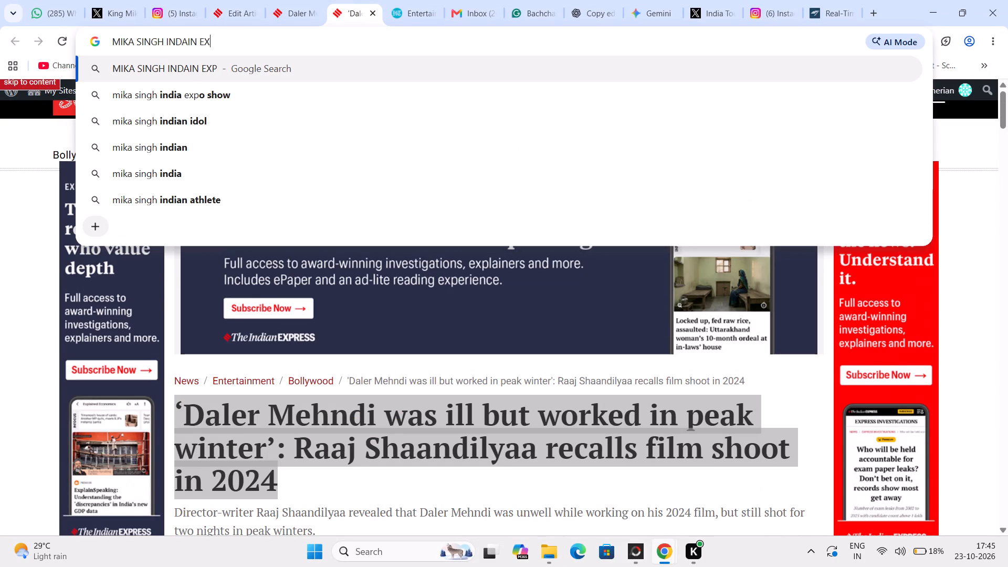
text(PRESS)
key(Return)
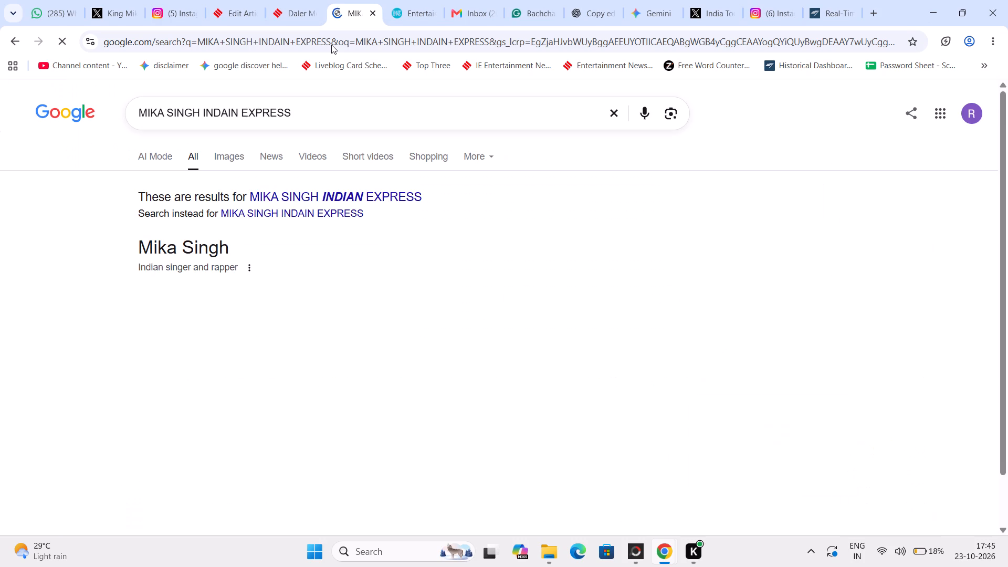
Open the Indian Express story "Daler Mehndi row: Mika demands apology from MLA for 'insulting' his brother" and copy its URL.
scroll(318, 299, down, 7)
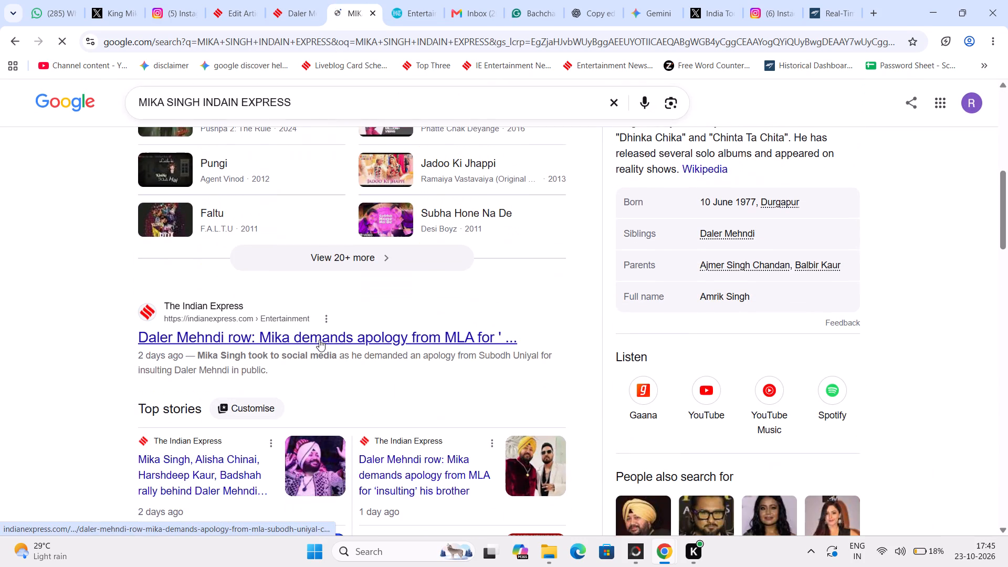
click(319, 340)
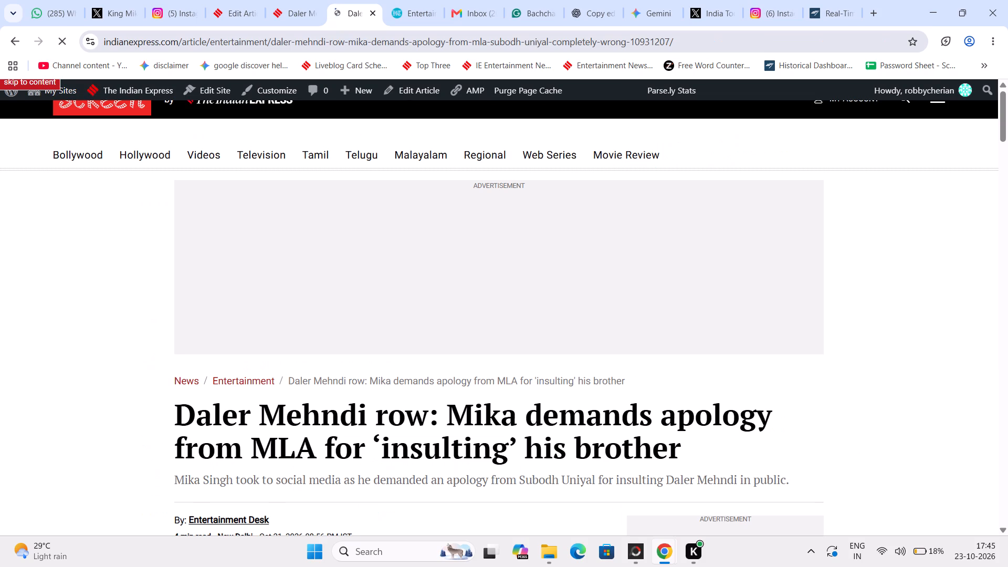
click(299, 40)
key(ctrl+c)
Back in the draft, bold "Mika Singh" at the start of the paragraph about him defending his brother.
click(236, 0)
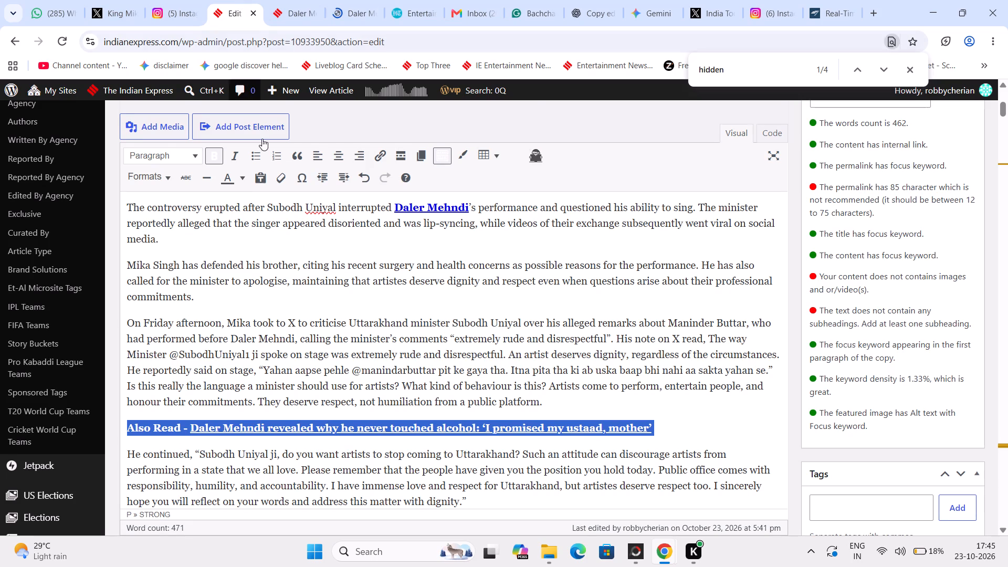
scroll(283, 281, up, 3)
scroll(219, 332, down, 2)
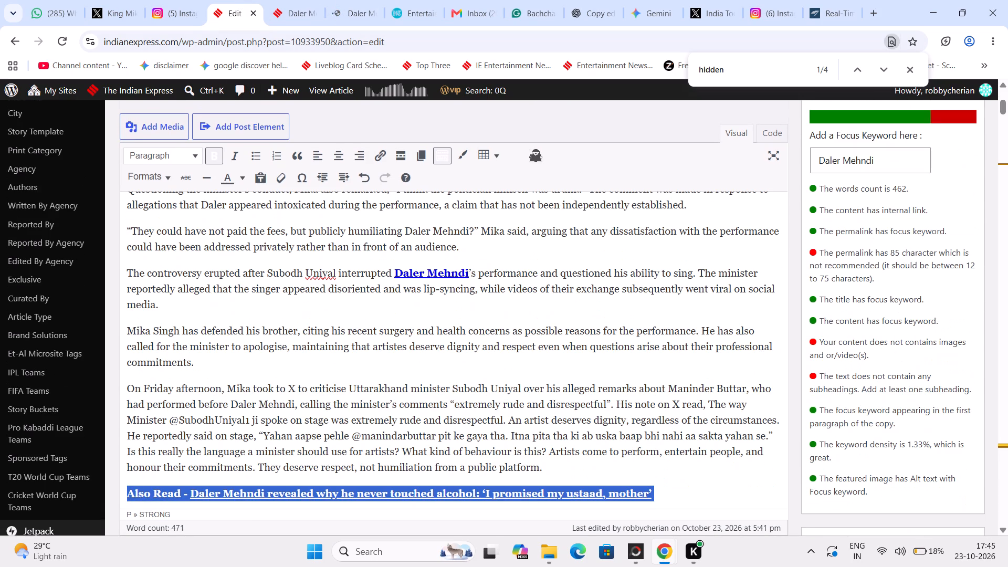
drag(180, 332, 104, 335)
scroll(265, 386, down, 2)
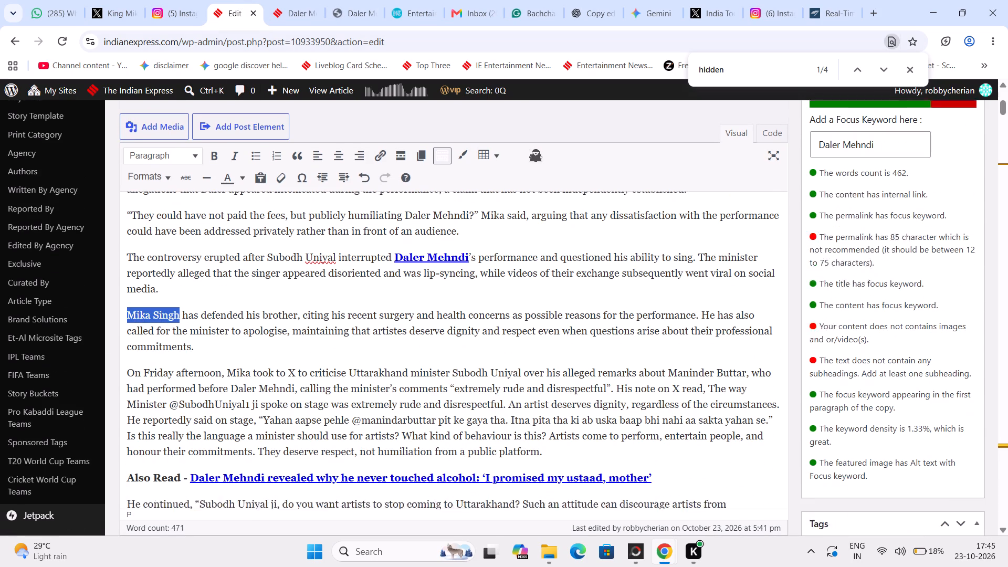
scroll(265, 386, up, 2)
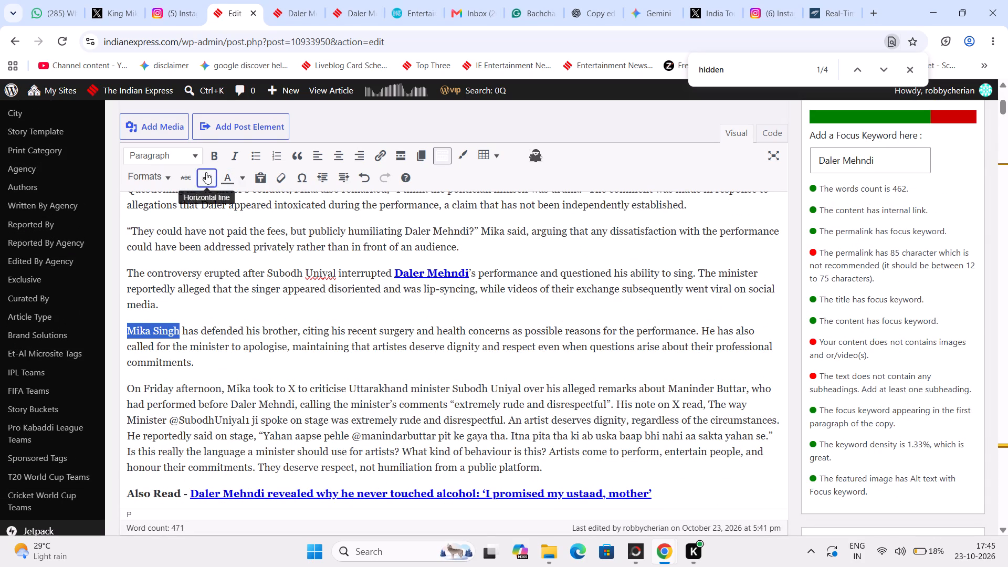
click(208, 158)
Link the bold "Mika Singh" to the copied apology story URL and open the link's advanced options.
click(375, 154)
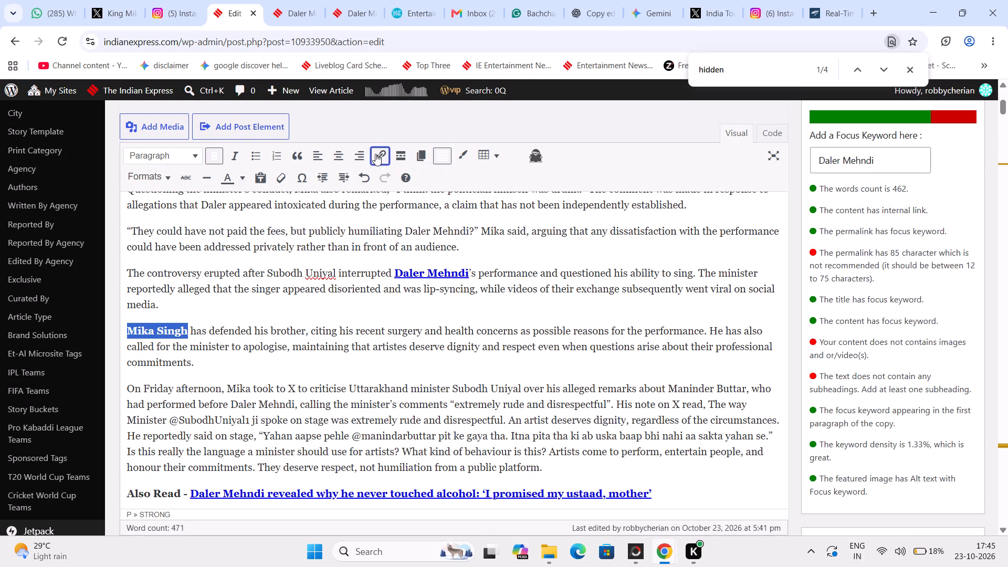
click(287, 369)
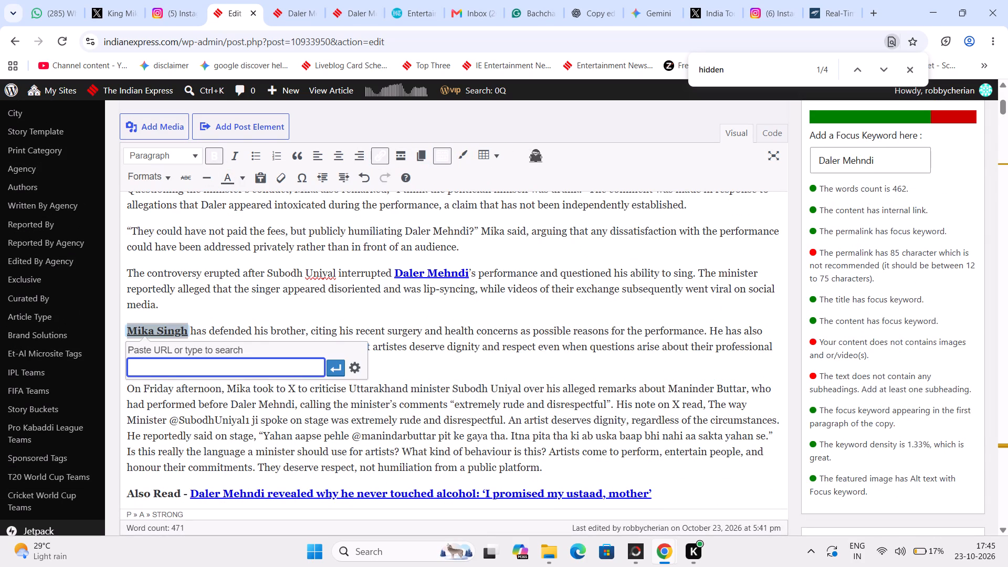
key(ctrl+v)
click(355, 365)
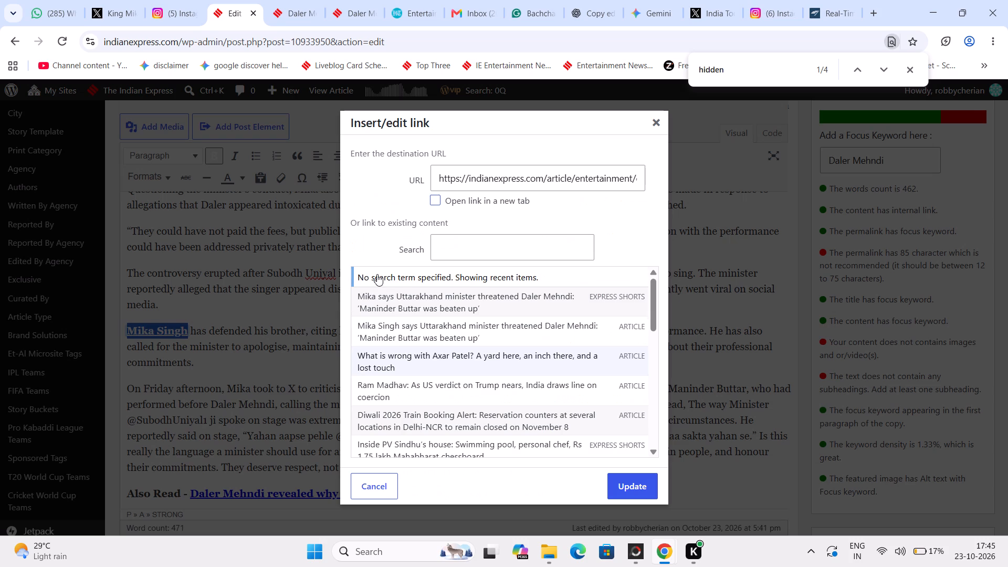
Set the "Mika Singh" link to open in a new tab and apply the link update.
click(430, 201)
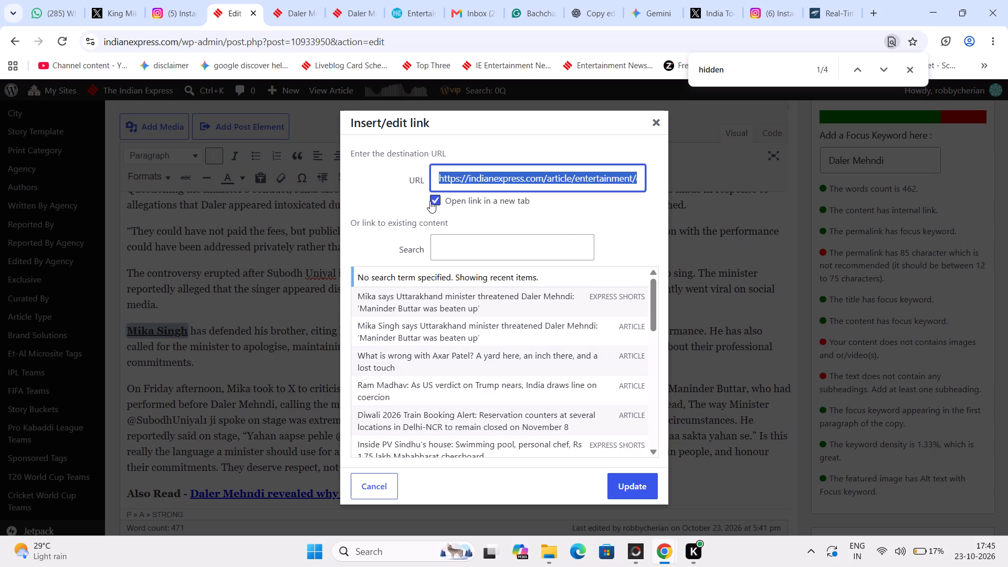
click(617, 479)
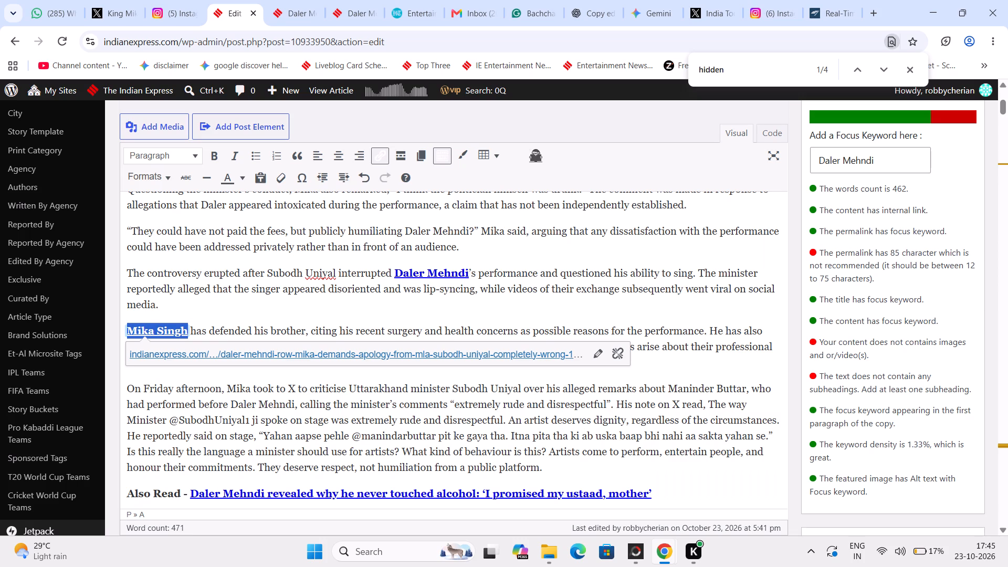
Review the draft from the headline through the body text and links to the excerpt, tags and SEO checks.
scroll(566, 428, up, 10)
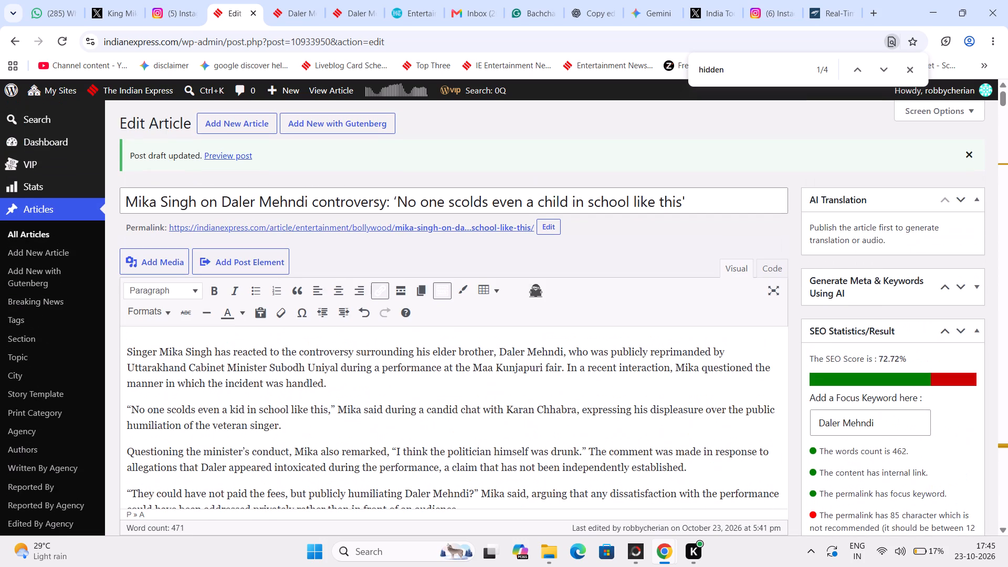
scroll(565, 427, down, 3)
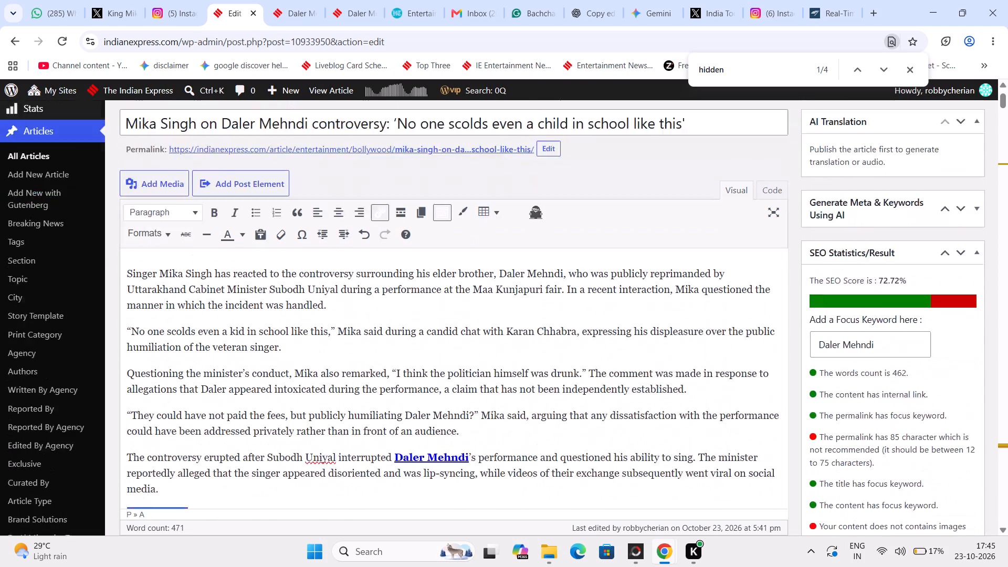
scroll(565, 427, down, 6)
scroll(565, 427, up, 9)
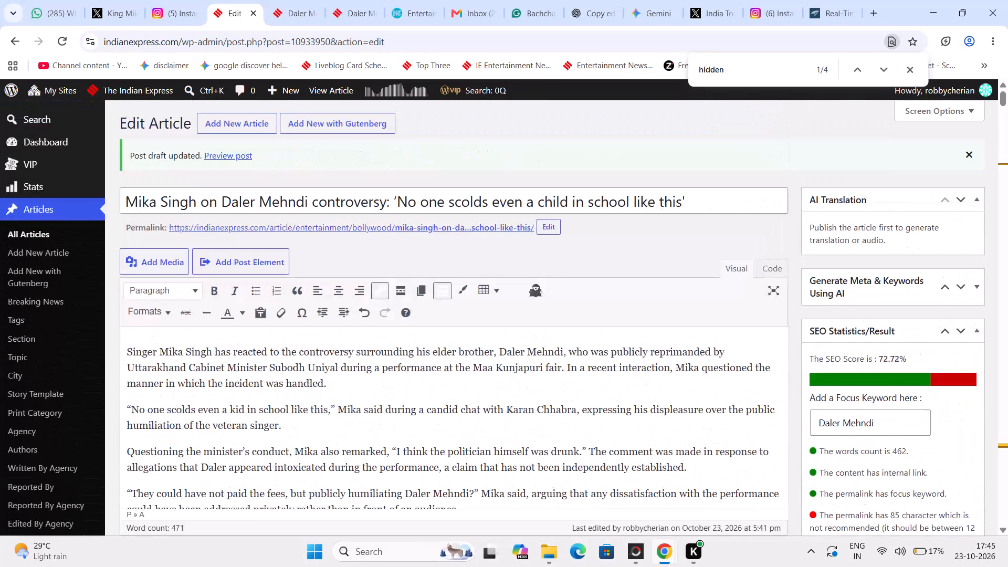
scroll(565, 427, down, 12)
scroll(565, 427, up, 4)
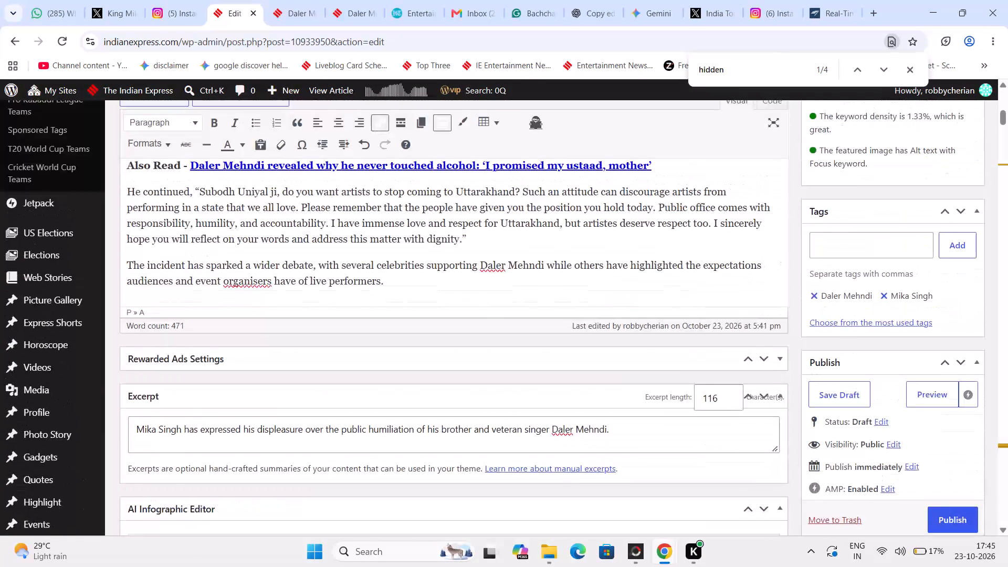
scroll(565, 427, up, 7)
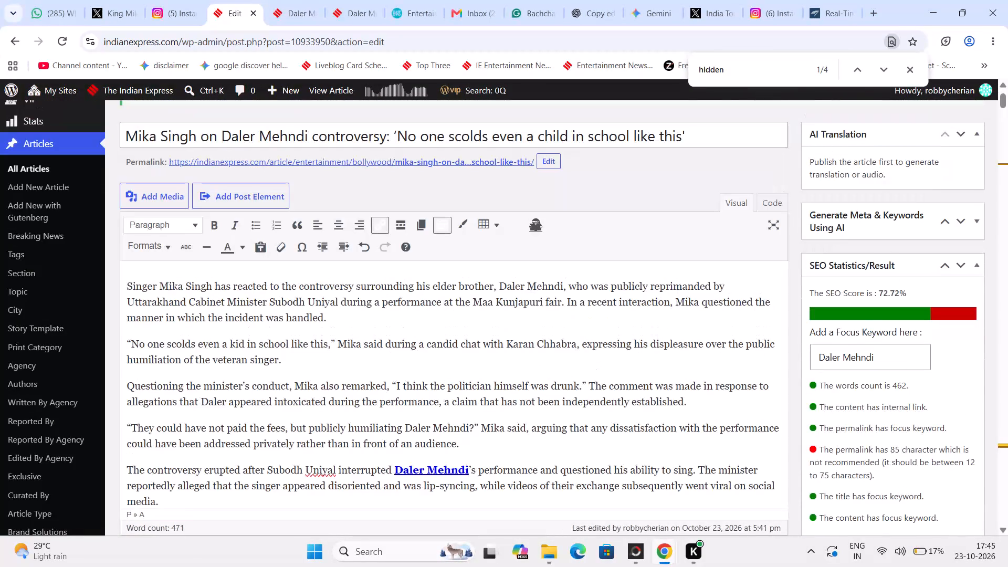
scroll(575, 453, down, 5)
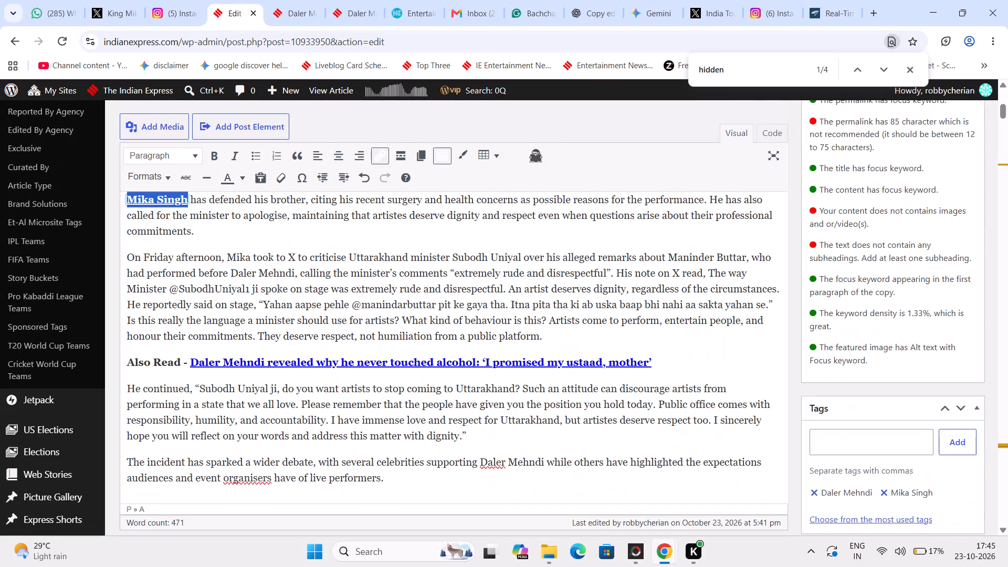
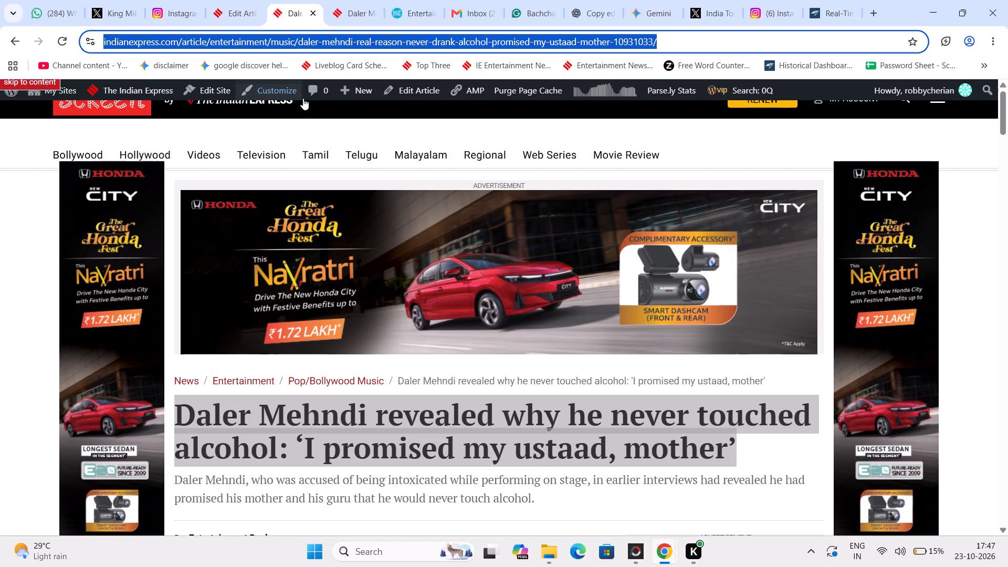
Open the Entertainment section from the Daler Mehndi alcohol story's breadcrumb and look through its latest stories for Mika Singh and Daler Mehndi coverage.
click(235, 378)
scroll(288, 376, down, 4)
scroll(343, 376, down, 6)
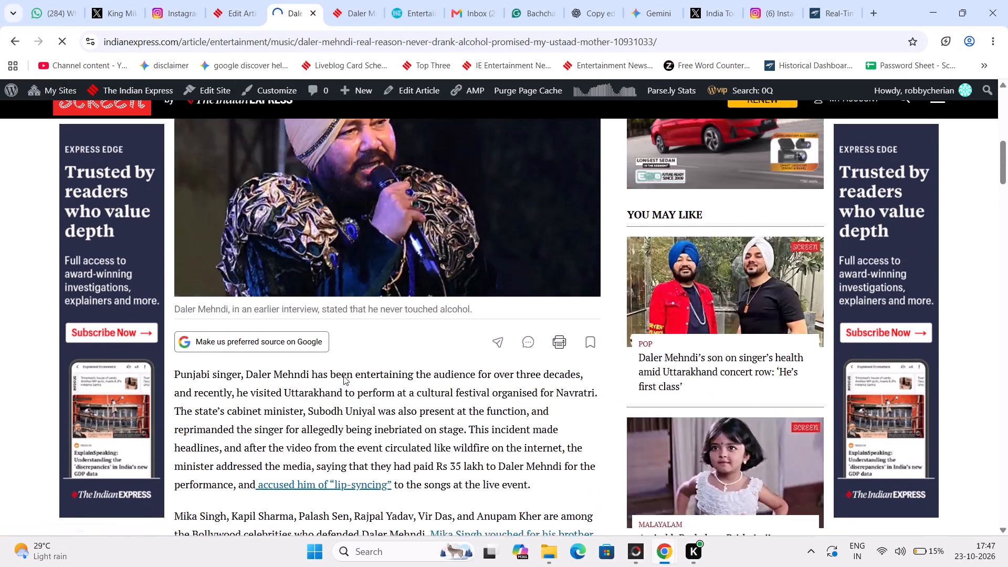
scroll(345, 375, down, 8)
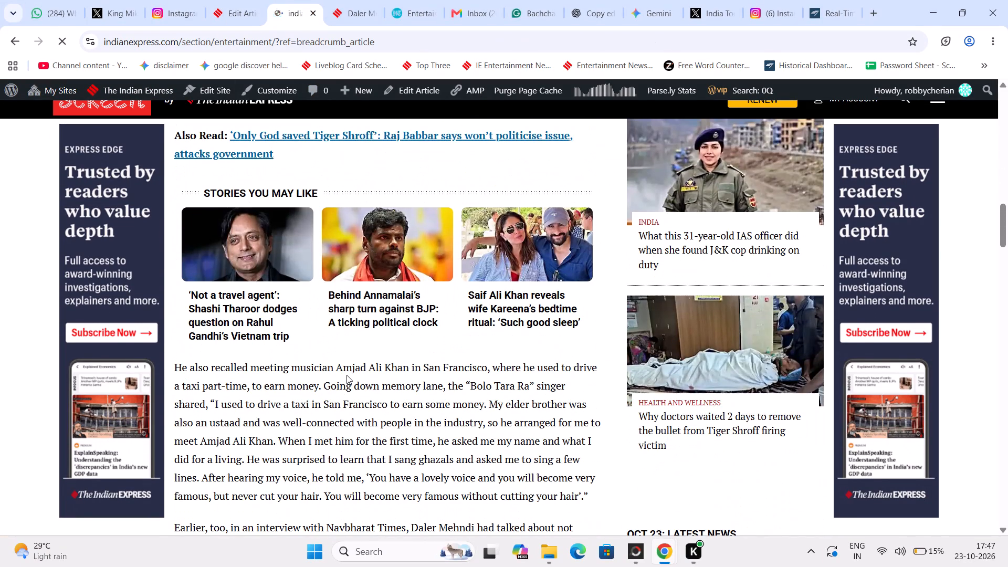
scroll(349, 375, down, 9)
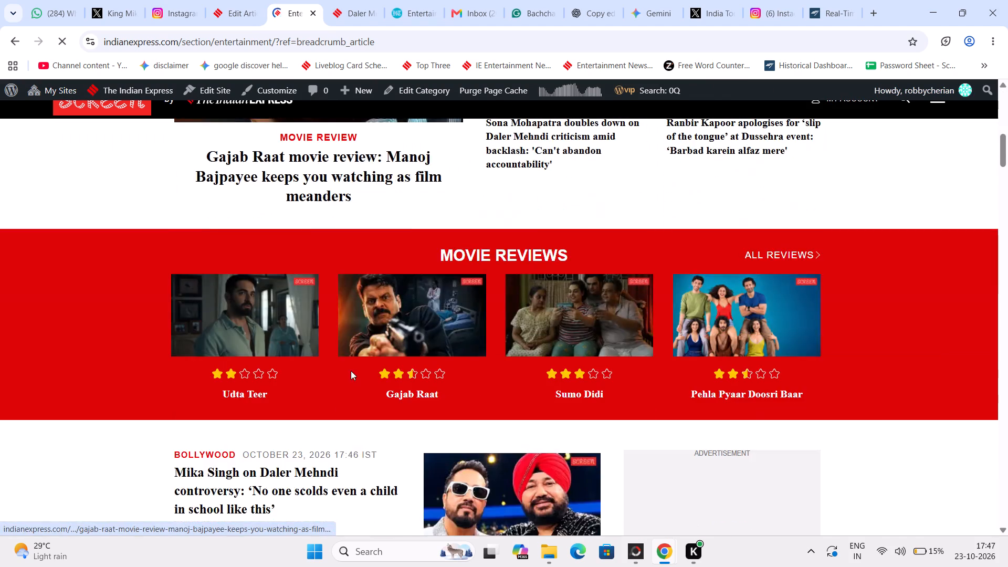
scroll(351, 371, down, 4)
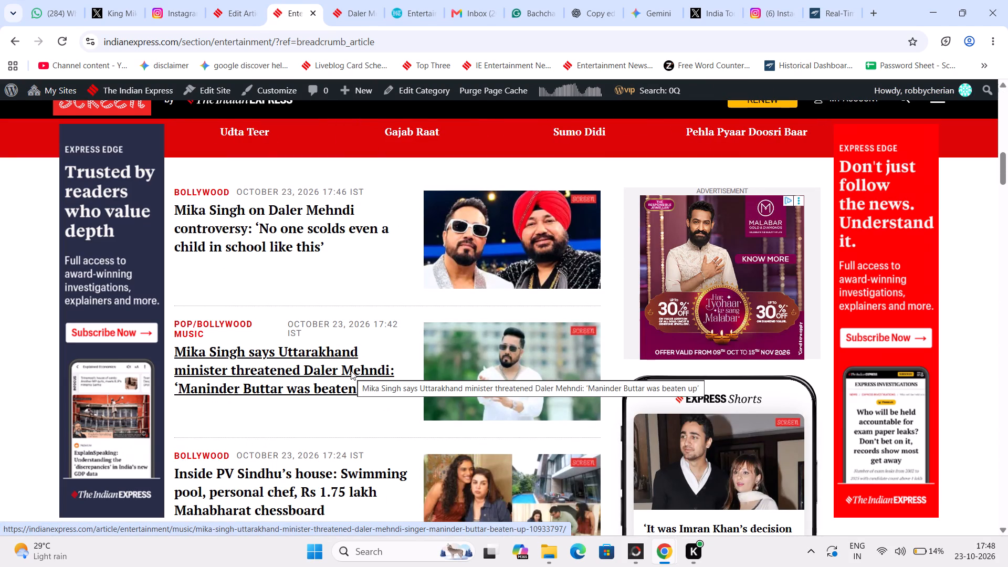
Open the story "Mika Singh says Uttarakhand minister threatened Daler Mehndi: 'Maninder Buttar was beaten up'" and read through its text, embedded post and links.
click(351, 371)
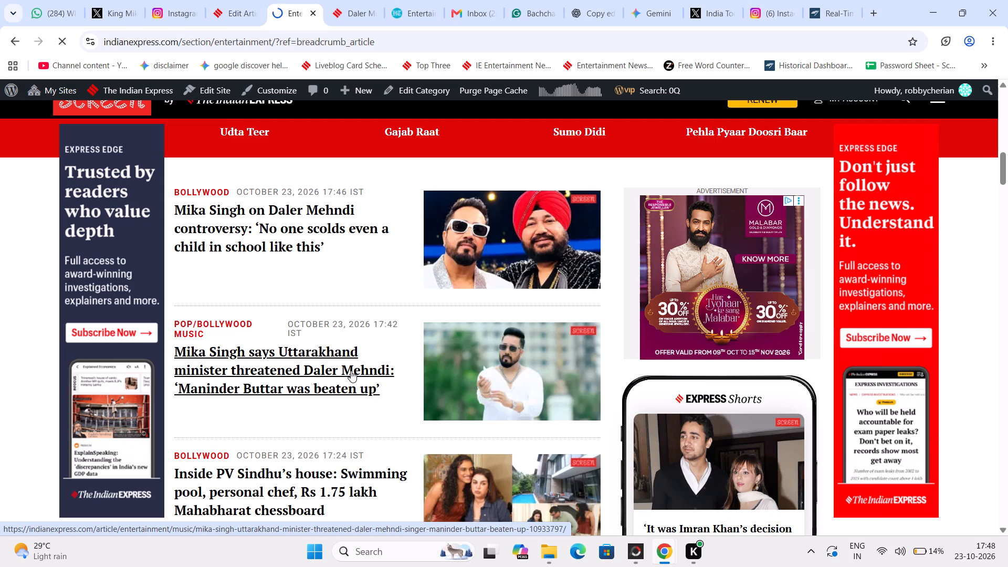
scroll(351, 371, down, 9)
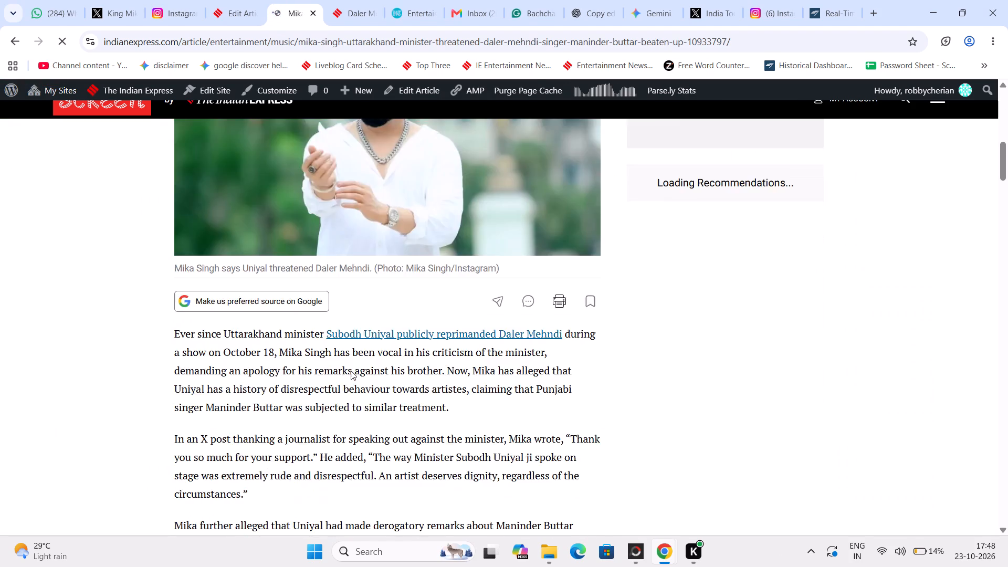
scroll(351, 371, down, 4)
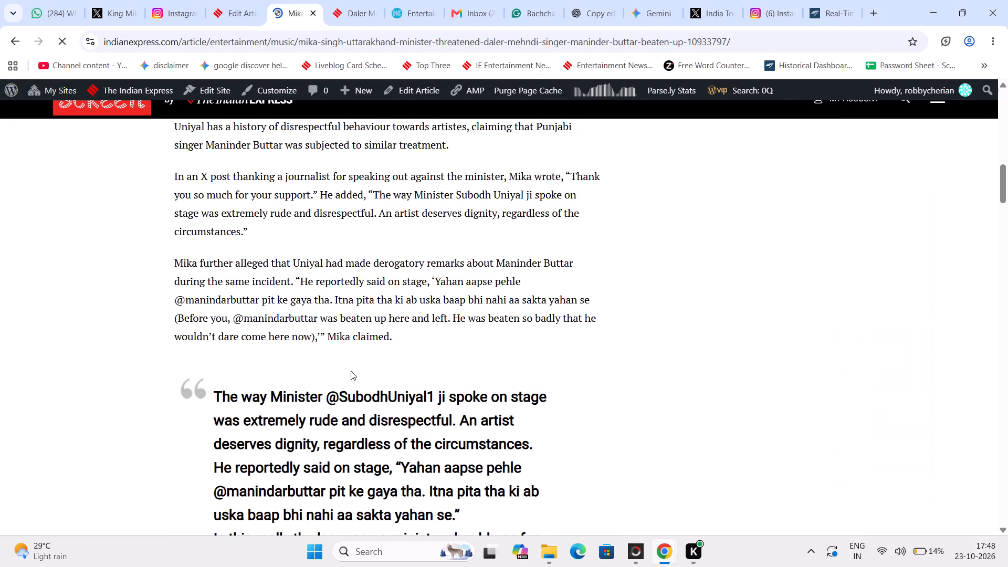
scroll(351, 371, down, 11)
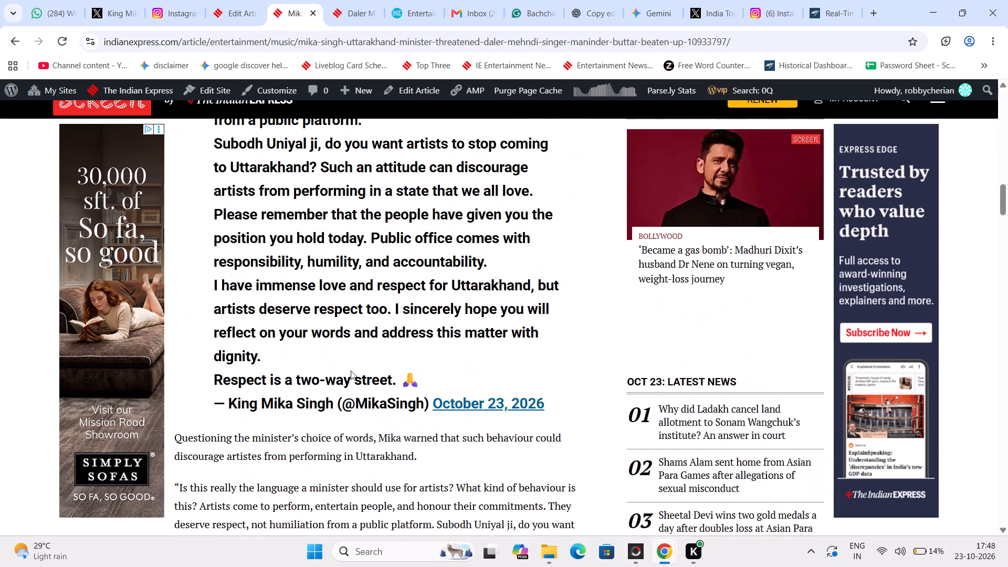
scroll(351, 371, down, 4)
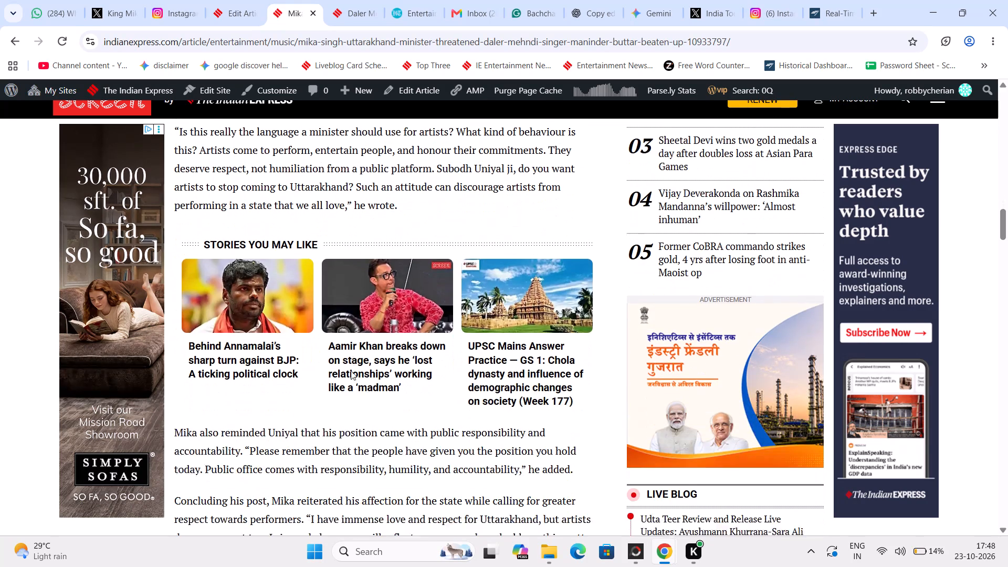
scroll(351, 371, down, 1)
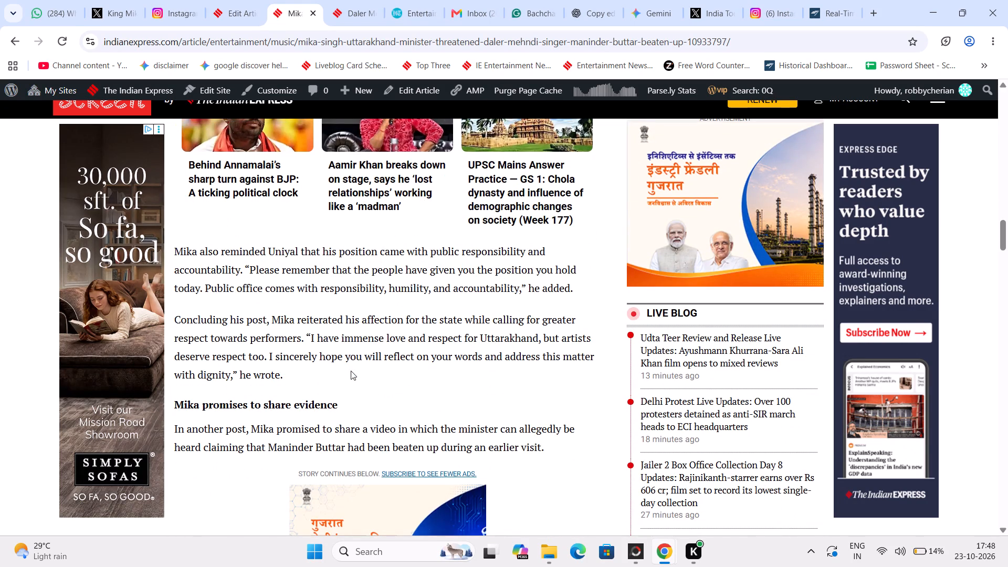
scroll(351, 371, down, 8)
scroll(352, 378, up, 2)
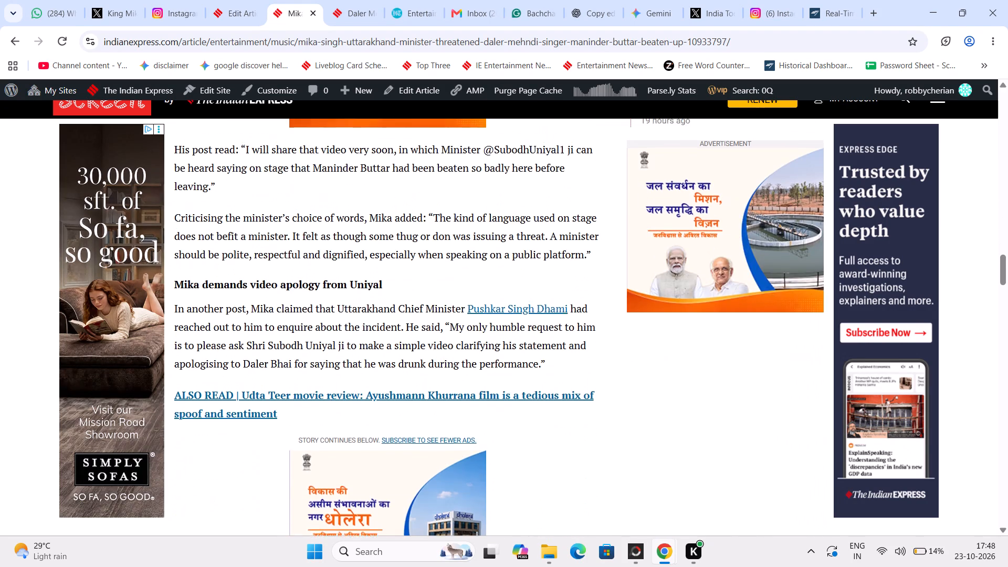
scroll(352, 378, up, 20)
scroll(352, 378, up, 16)
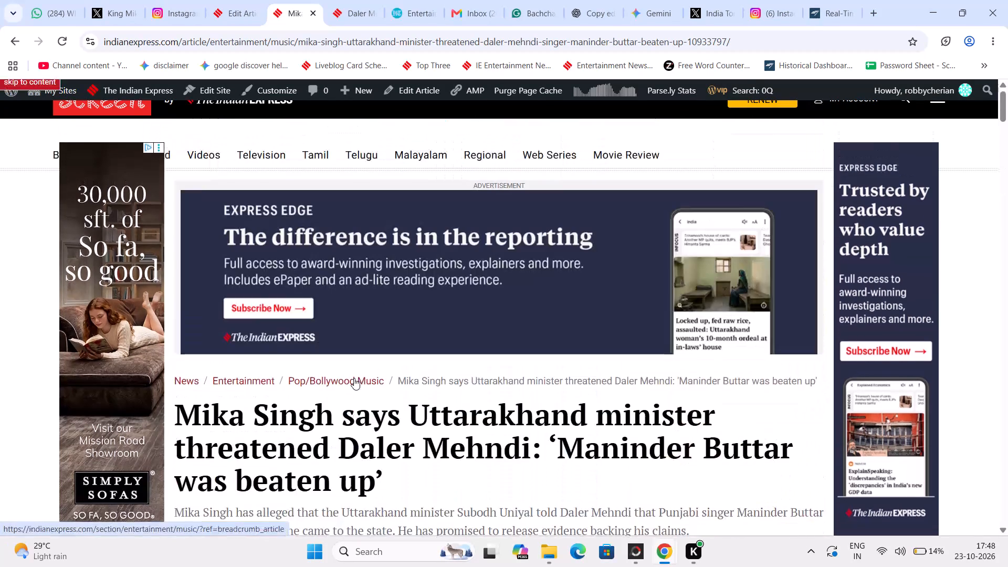
Go back from the story to the Entertainment section's listing page.
click(268, 386)
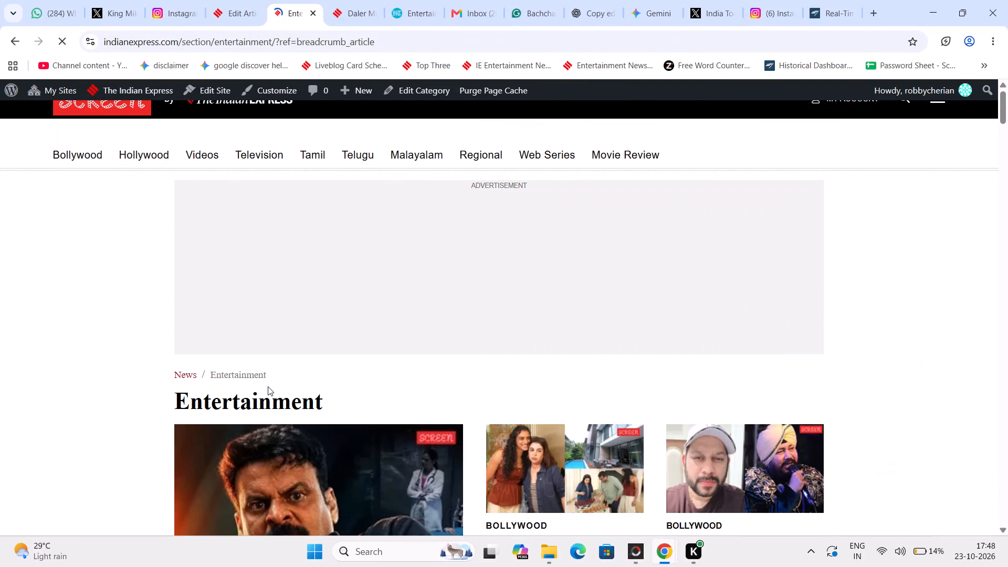
Look through the latest stories on the Entertainment section's listing page for coverage related to the Mika Singh and Daler Mehndi controversy.
scroll(341, 414, down, 10)
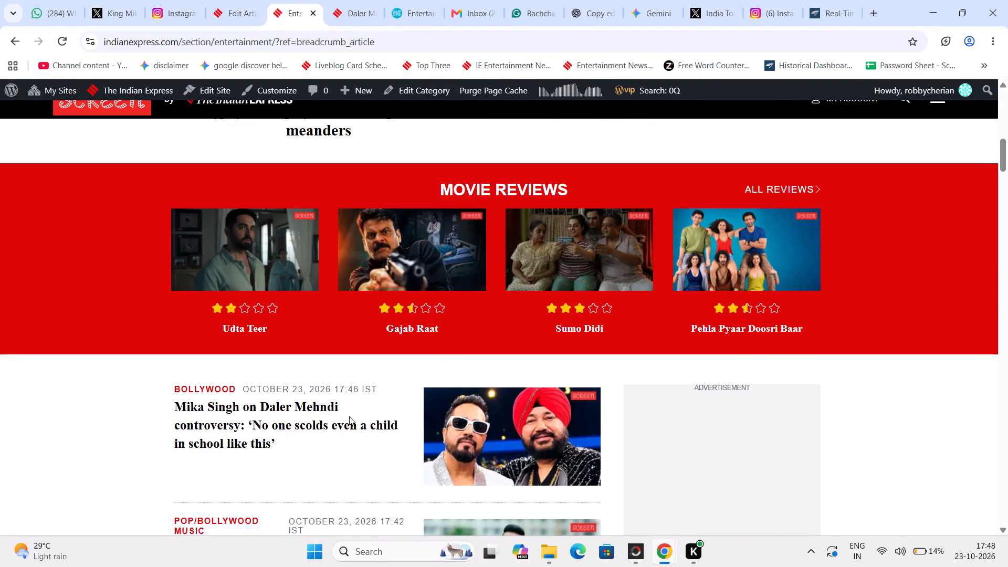
scroll(349, 416, down, 7)
scroll(349, 415, up, 3)
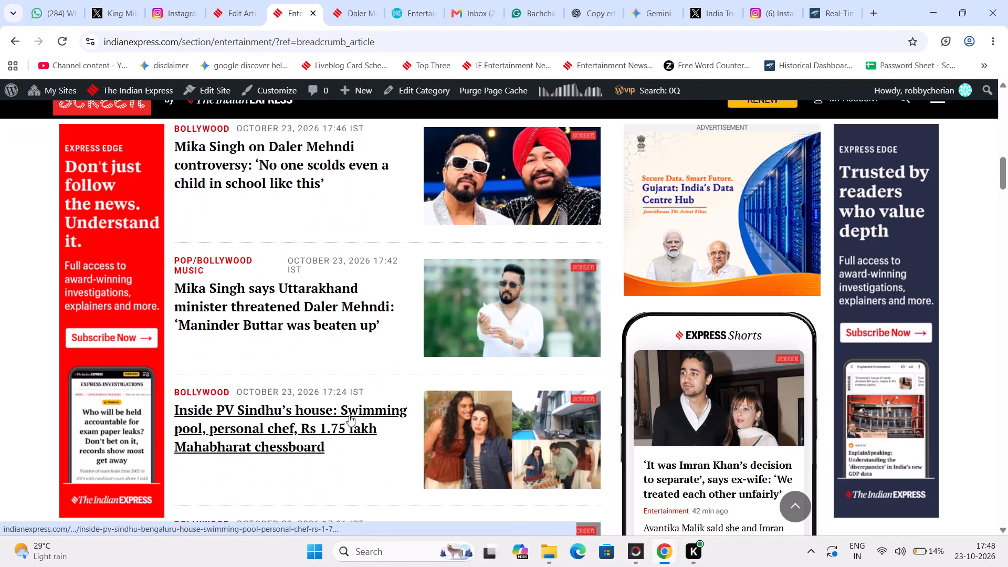